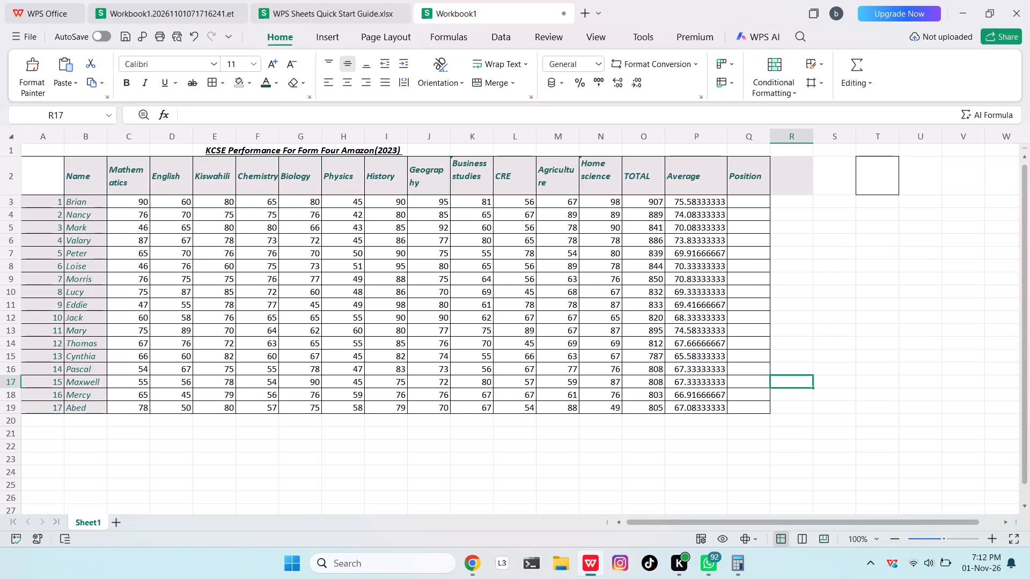
Open the Advanced Filter settings for the KCSE performance table, starting from cell Q3 in the Position column.
left_click(752, 204)
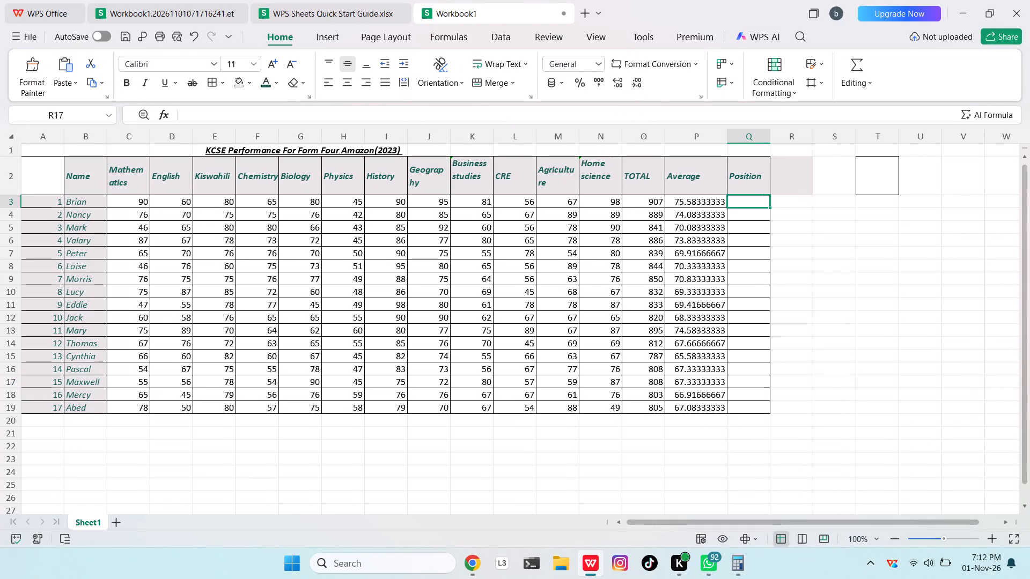
left_click(853, 65)
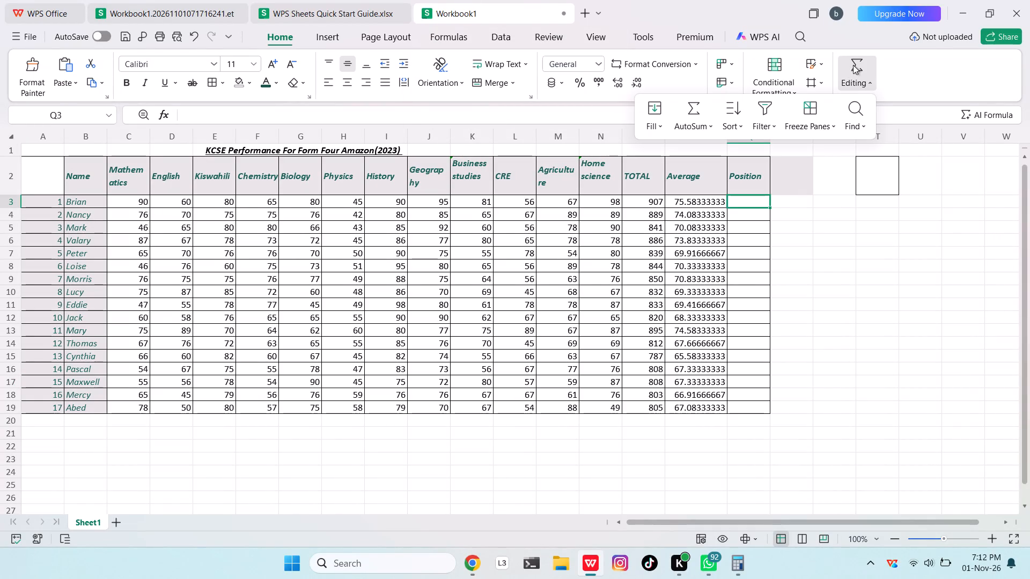
left_click(763, 127)
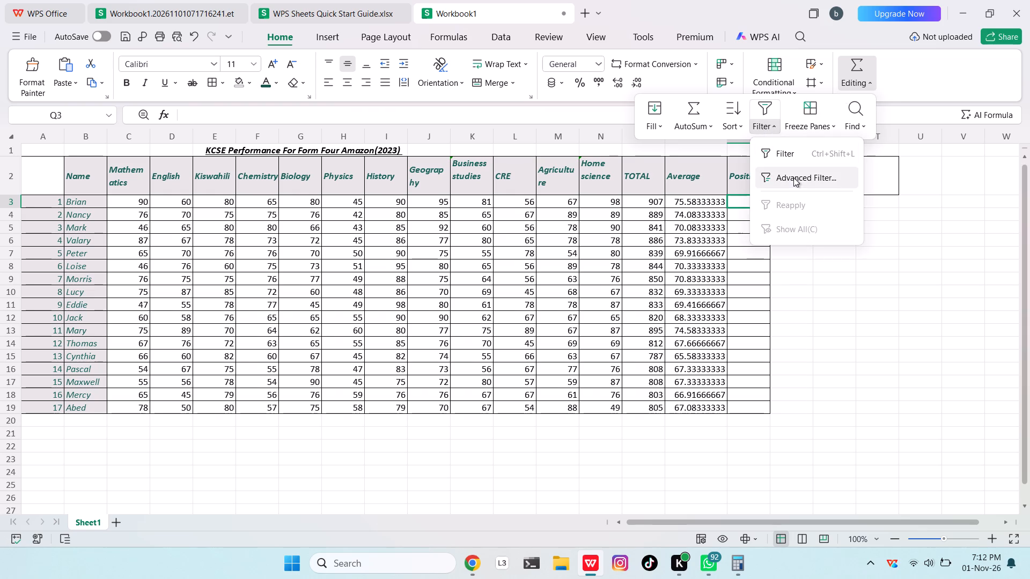
left_click(794, 177)
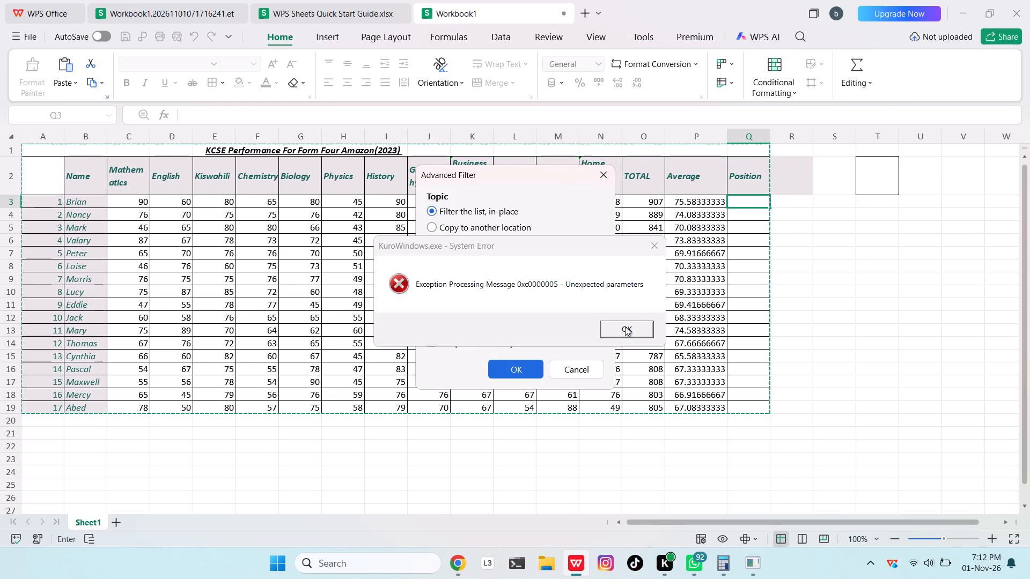
left_click(625, 326)
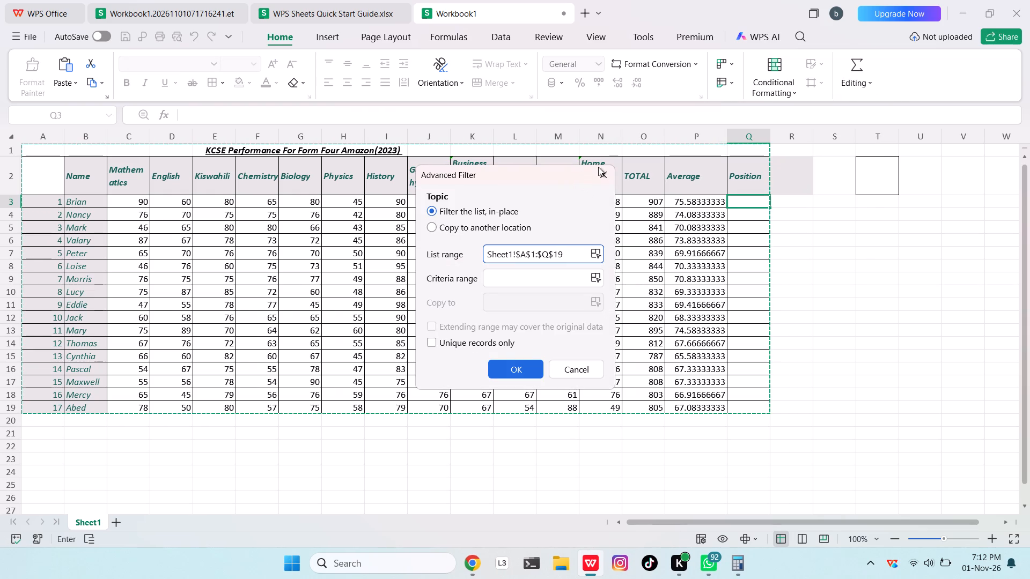
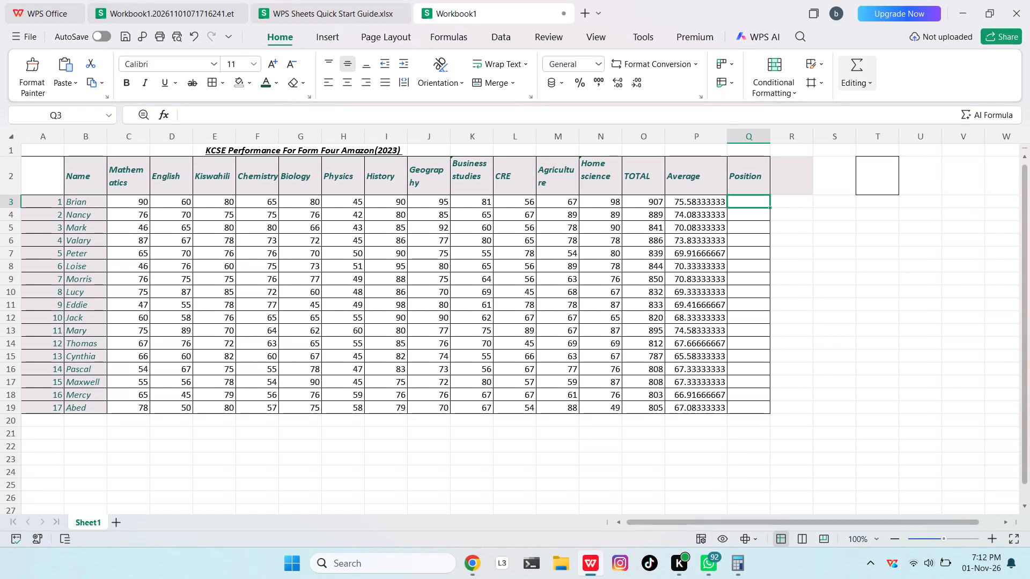
Clear the Position heading from cell Q2.
left_click(747, 177)
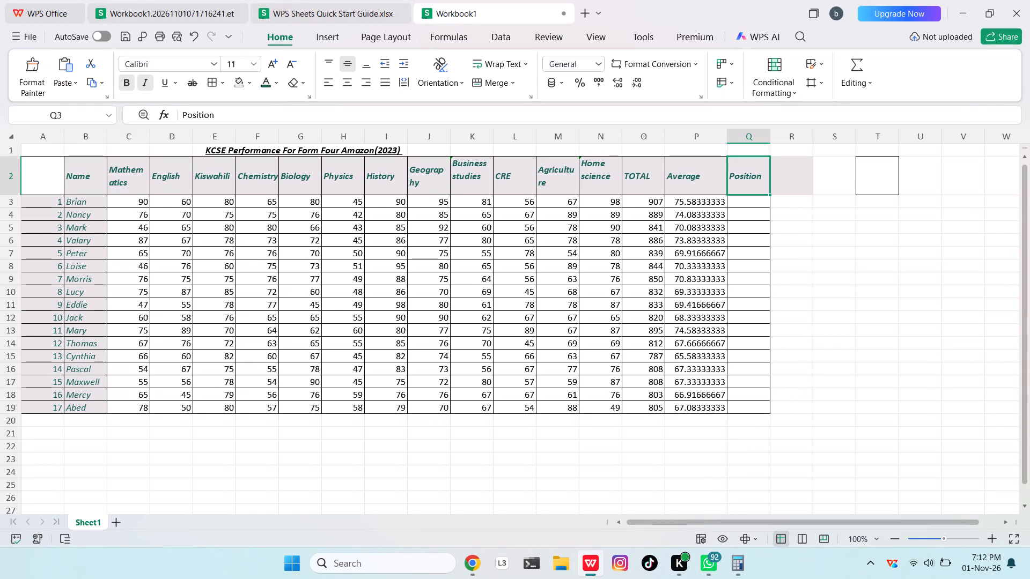
key("BackSpace")
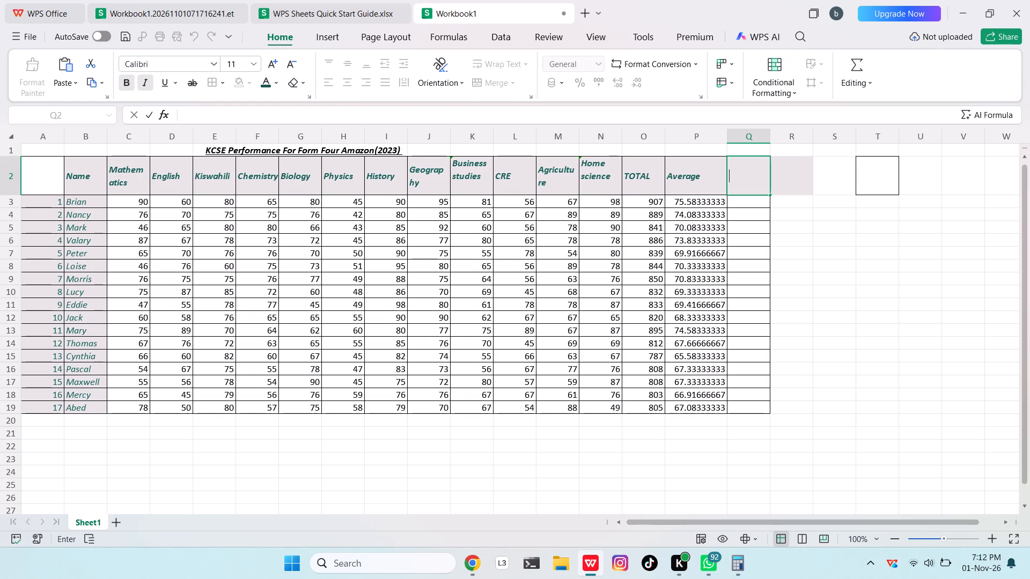
left_click(61, 422)
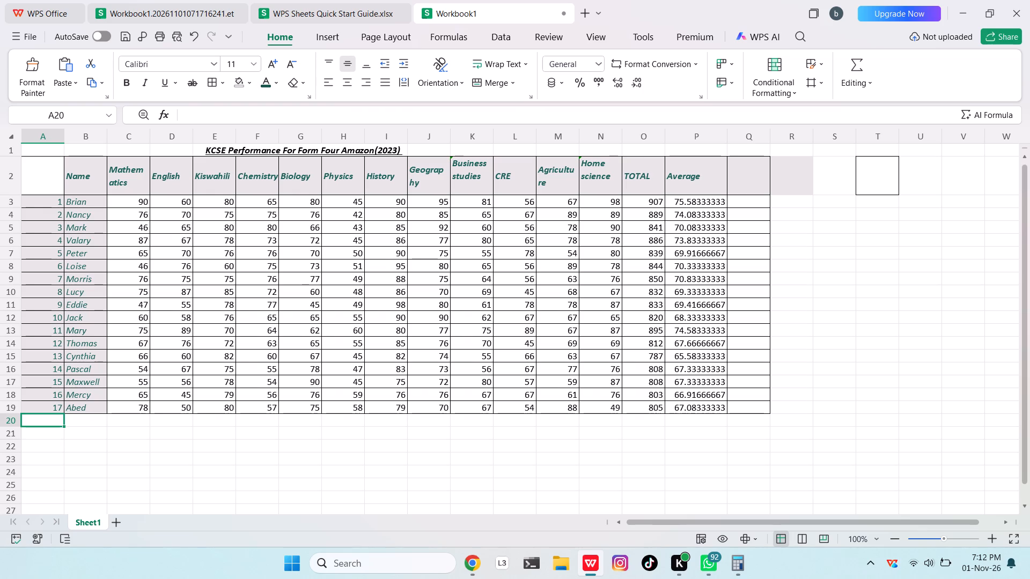
Extend the row numbering in column A one row below Abed, filling cell A20 with 18.
left_click(78, 409)
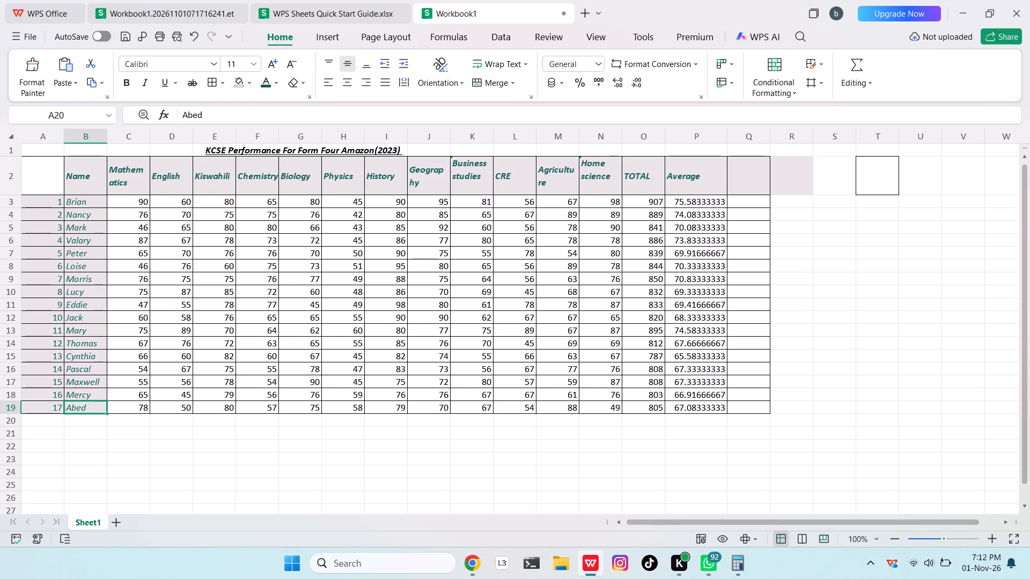
left_click_drag(110, 412, 105, 425)
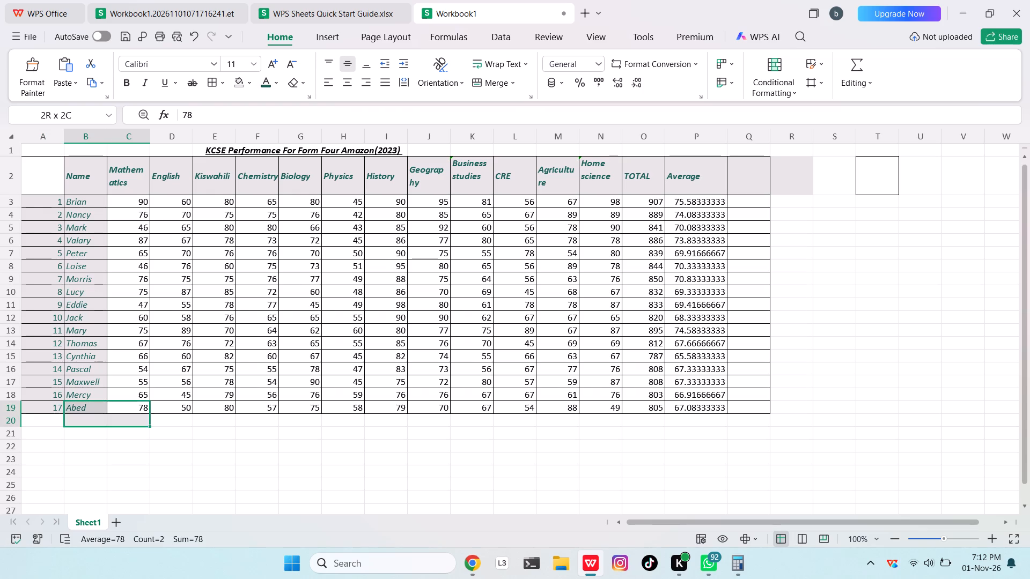
left_click_drag(105, 425, 62, 424)
left_click(54, 411)
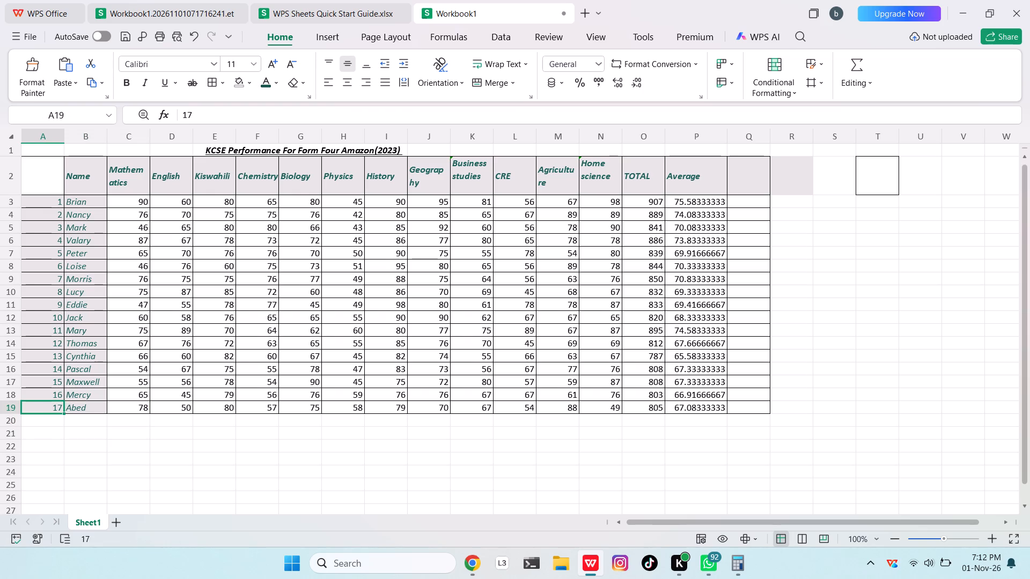
left_click_drag(63, 412, 64, 423)
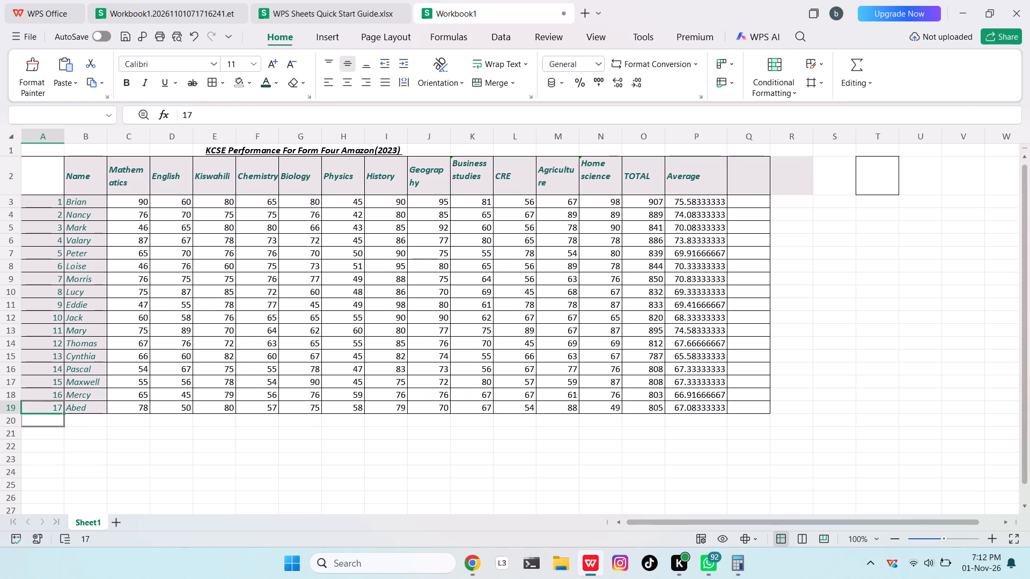
Enter the summary row labels TOTAL in B20 and Average in B21, below the student names.
left_click(70, 418)
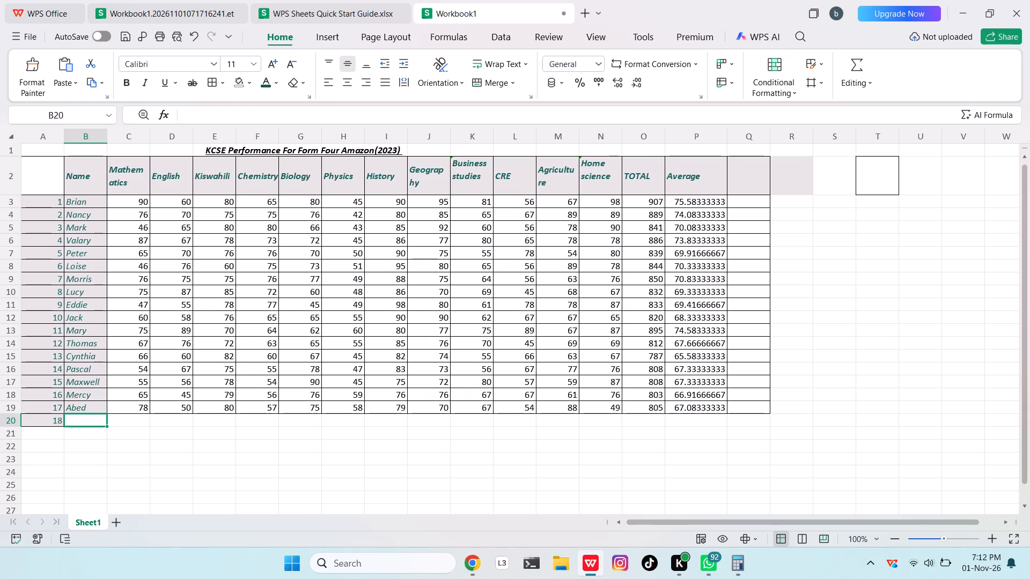
left_click(95, 418)
type("TOTAL")
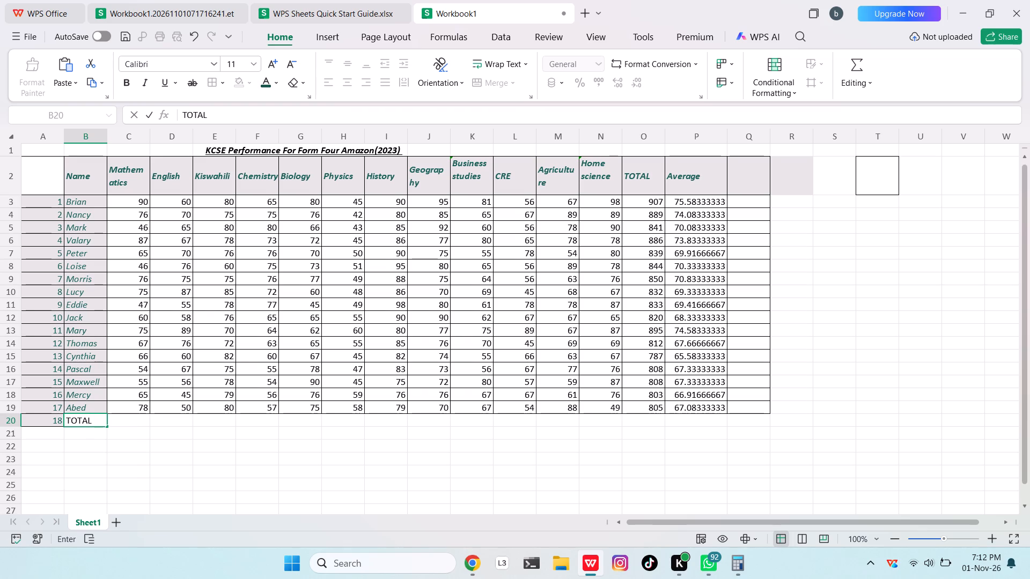
key("Return")
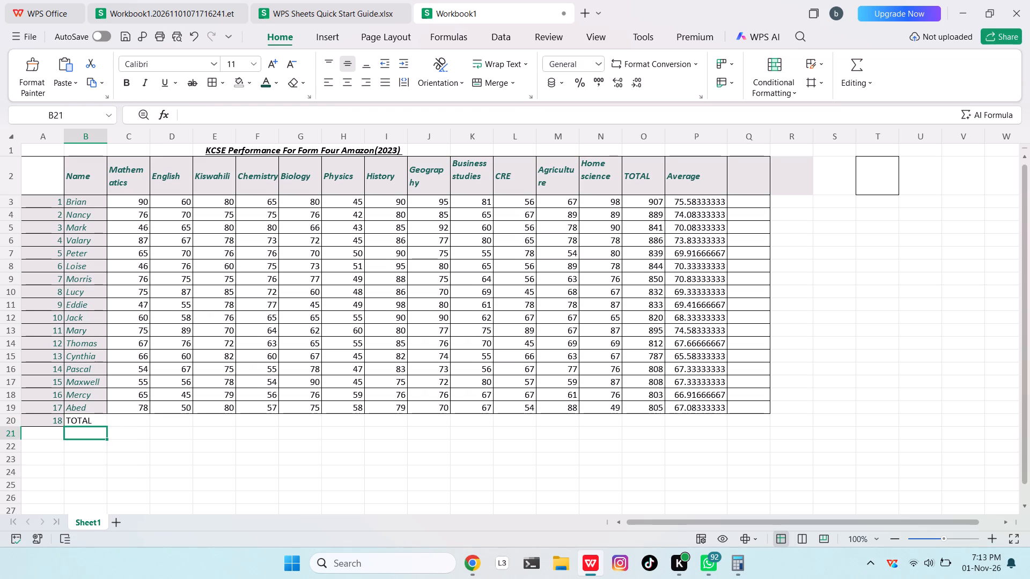
key("a")
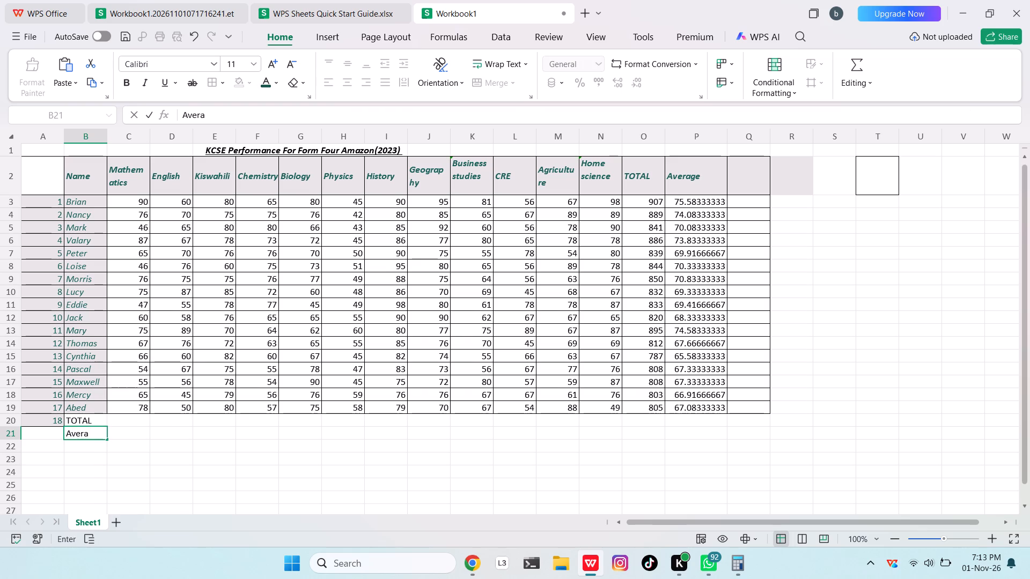
type("ge")
left_click(99, 443)
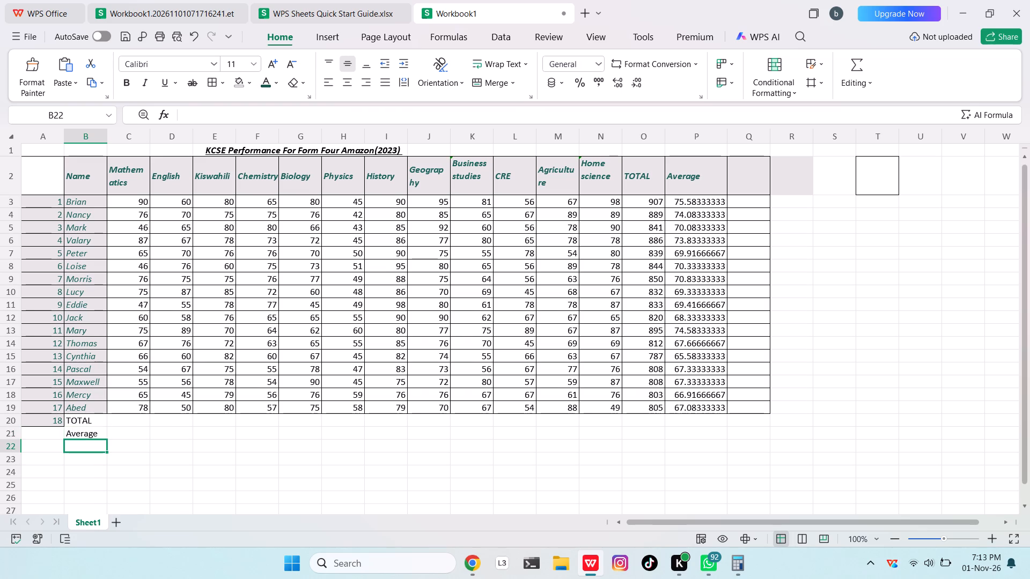
Enter the summary row labels Max in B22 and Min in B23.
key("x")
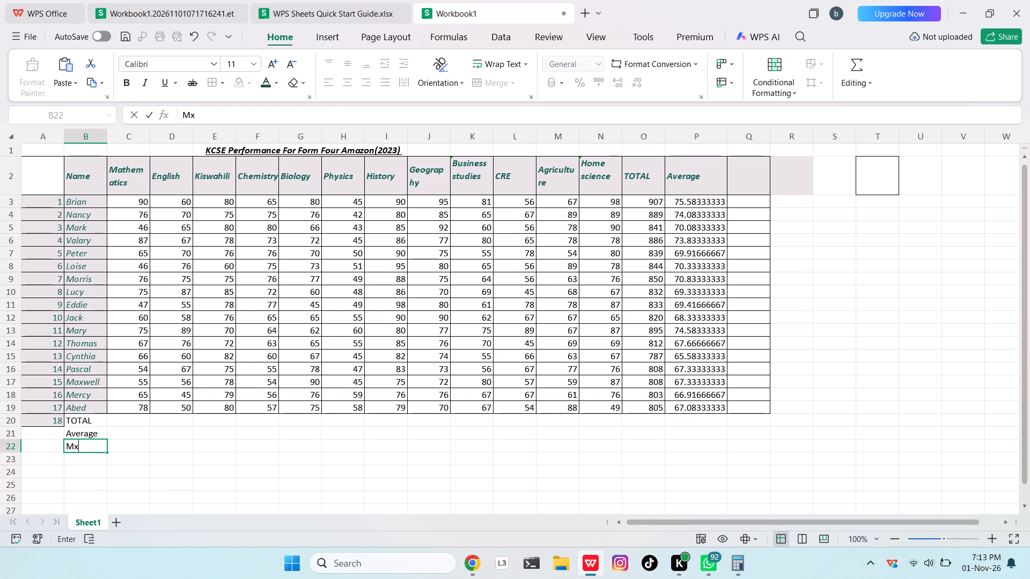
key("BackSpace")
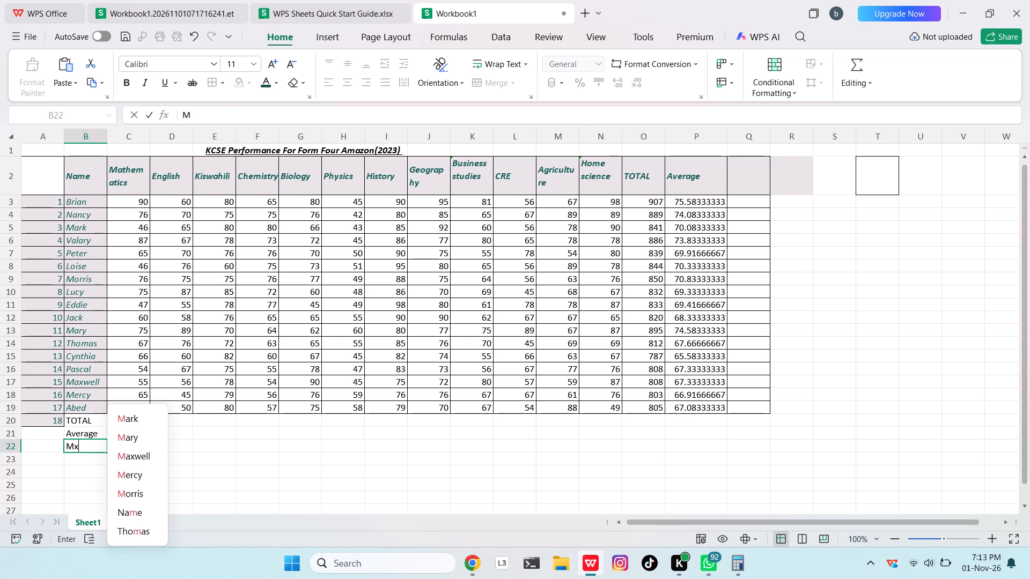
type("ax")
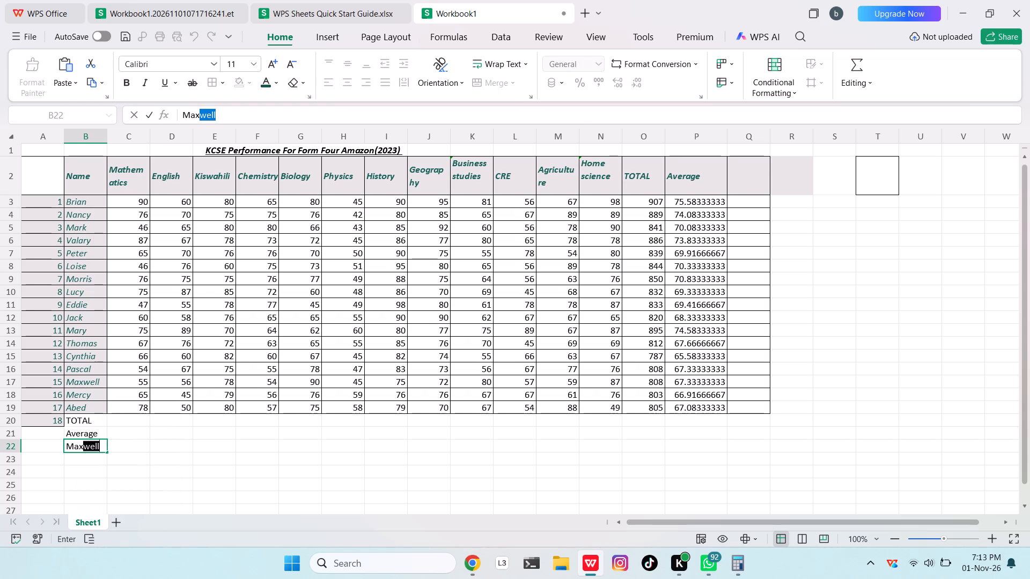
key("BackSpace")
key("Return")
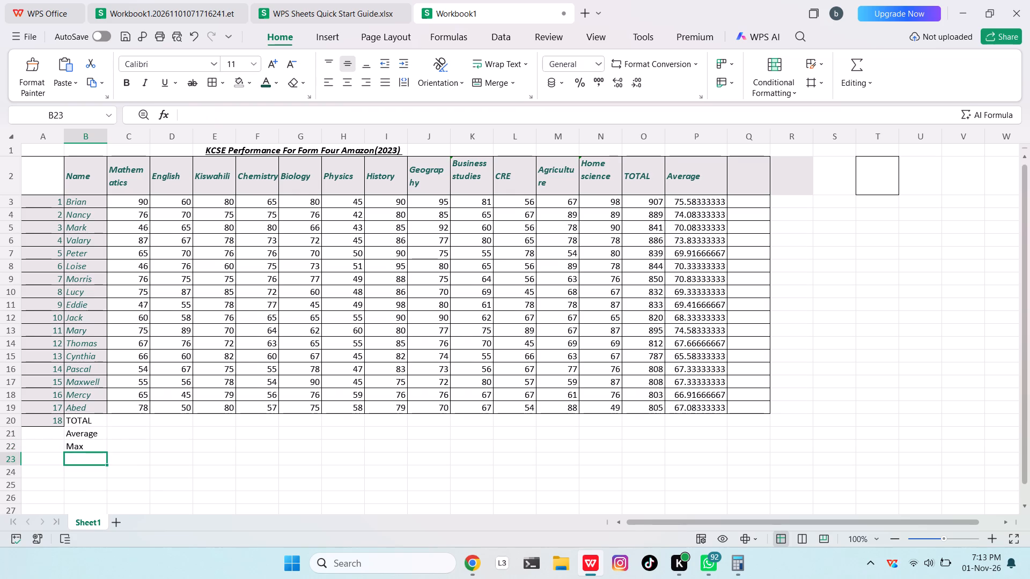
type("m\\")
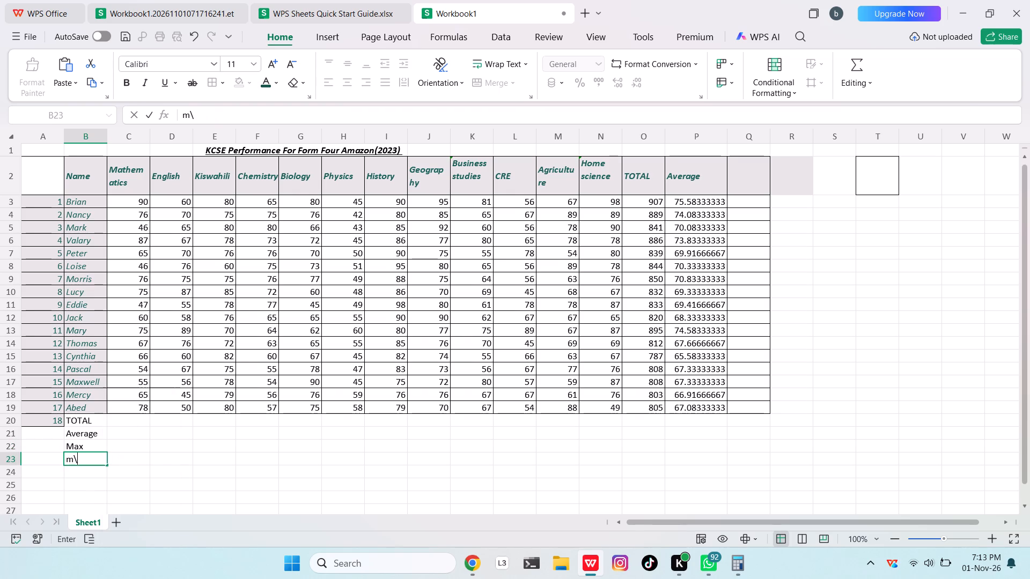
key("BackSpace")
key("BackSpace")
type("MIN")
key("BackSpace")
key("BackSpace")
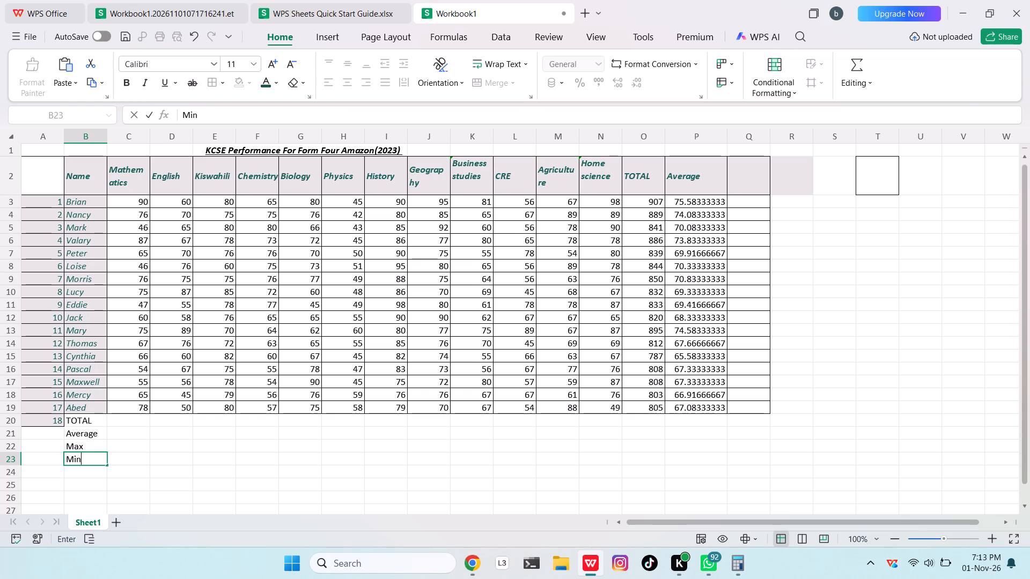
left_click(45, 432)
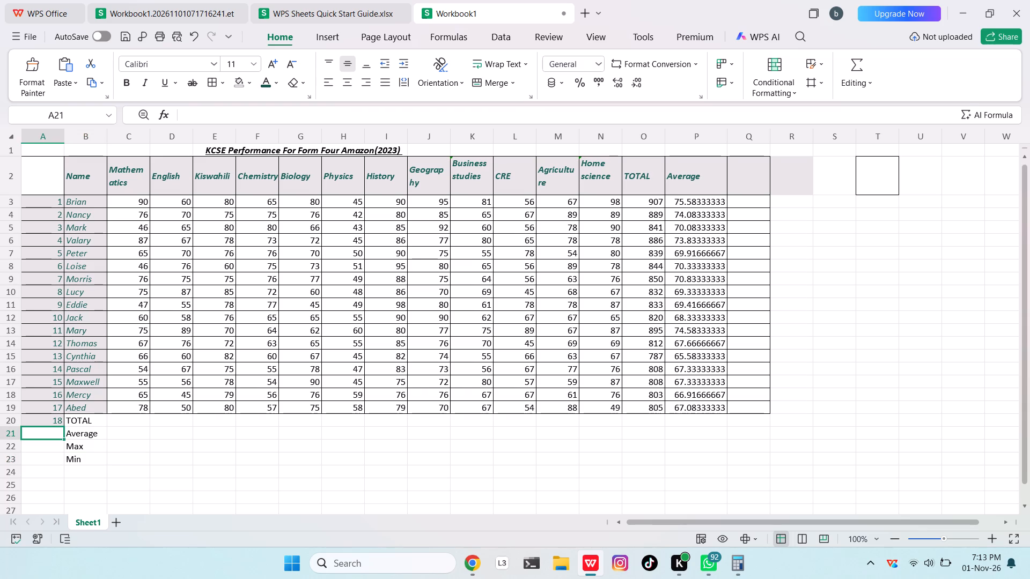
Continue the column A numbering from A20 down to A22 with 19 and 20.
left_click(59, 416)
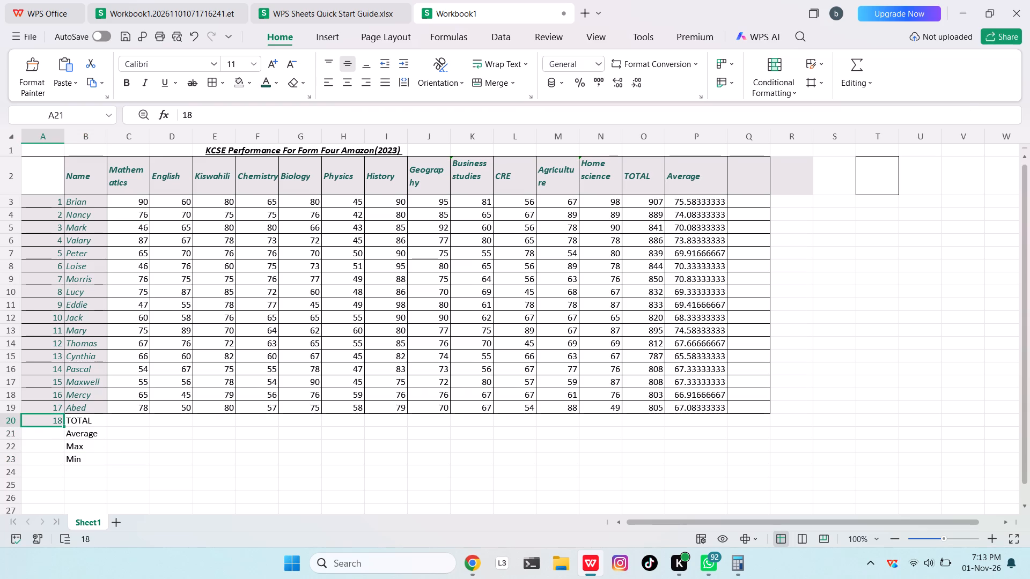
left_click_drag(64, 426, 63, 452)
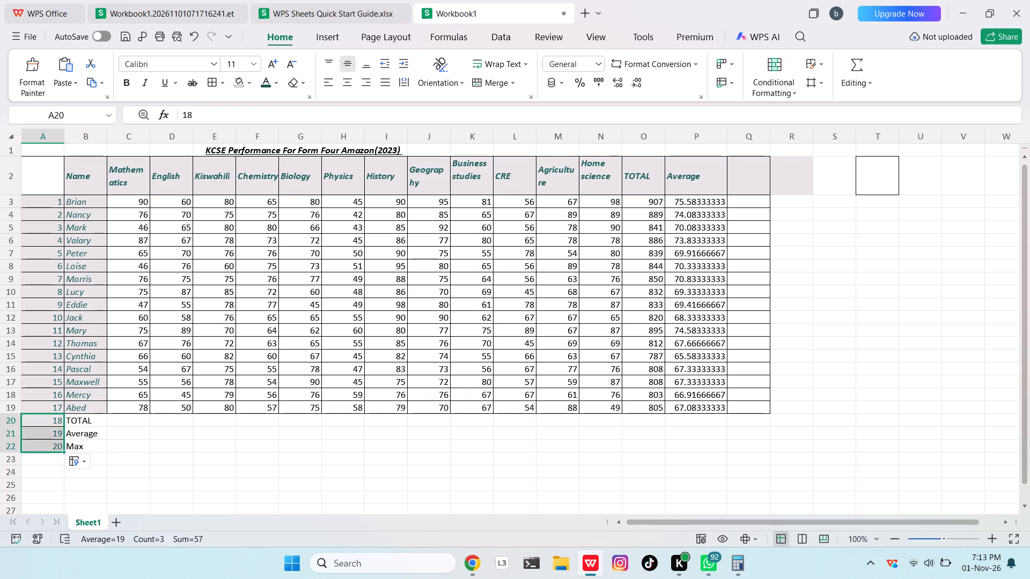
Fill the TOTAL label cell B20 with the light grey theme colour used for the student names.
left_click(90, 429)
left_click(95, 417)
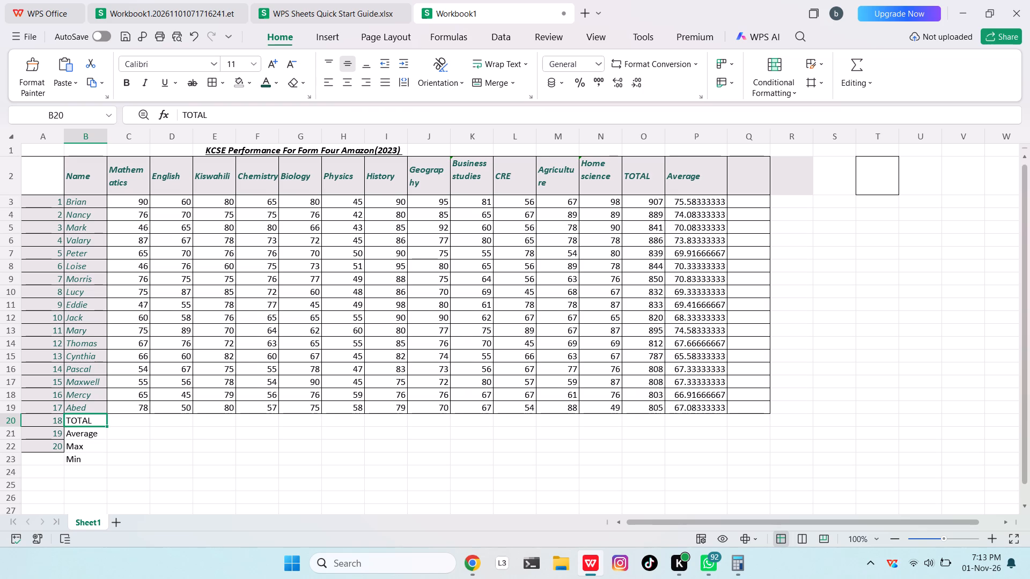
left_click(248, 85)
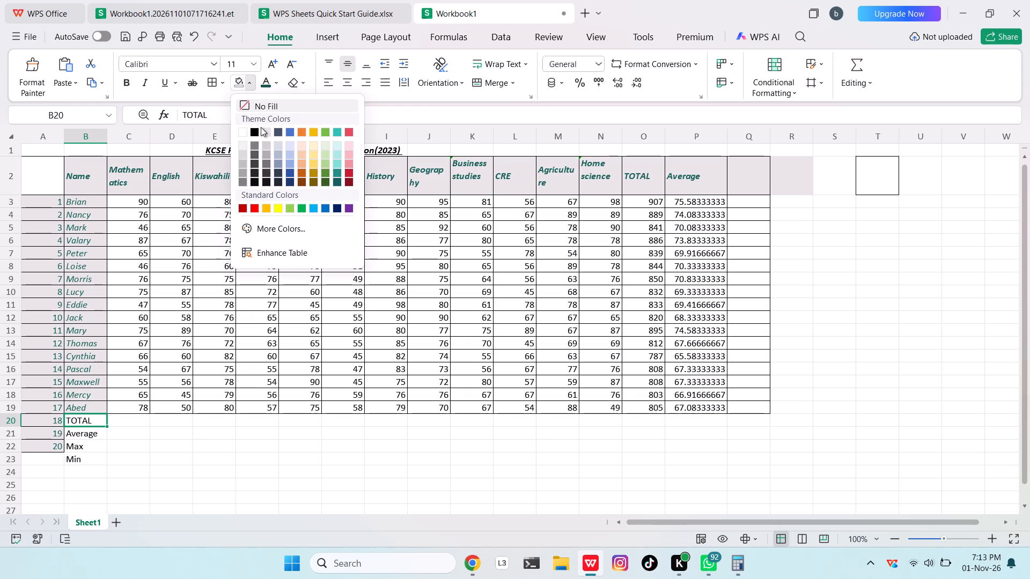
left_click(262, 128)
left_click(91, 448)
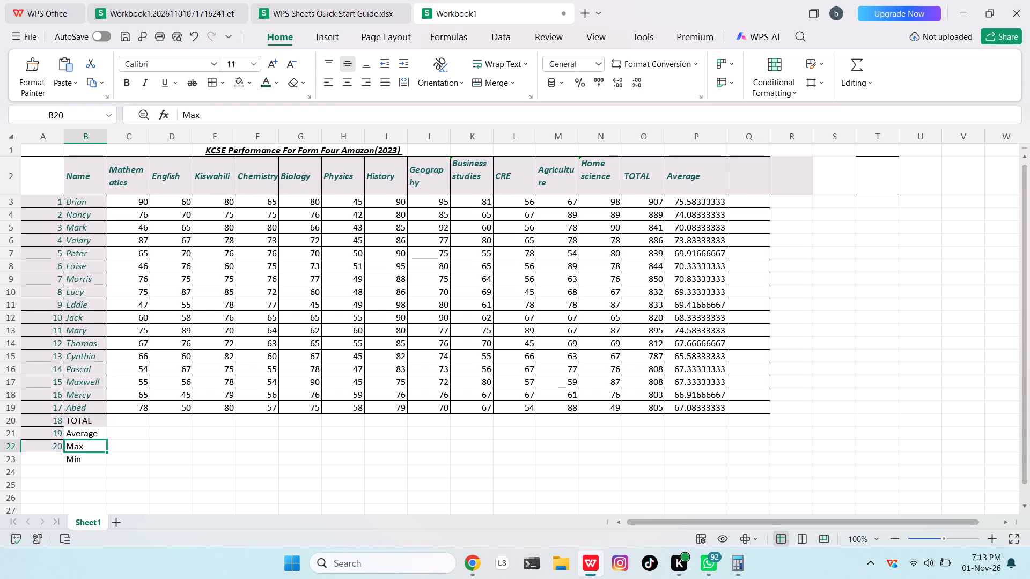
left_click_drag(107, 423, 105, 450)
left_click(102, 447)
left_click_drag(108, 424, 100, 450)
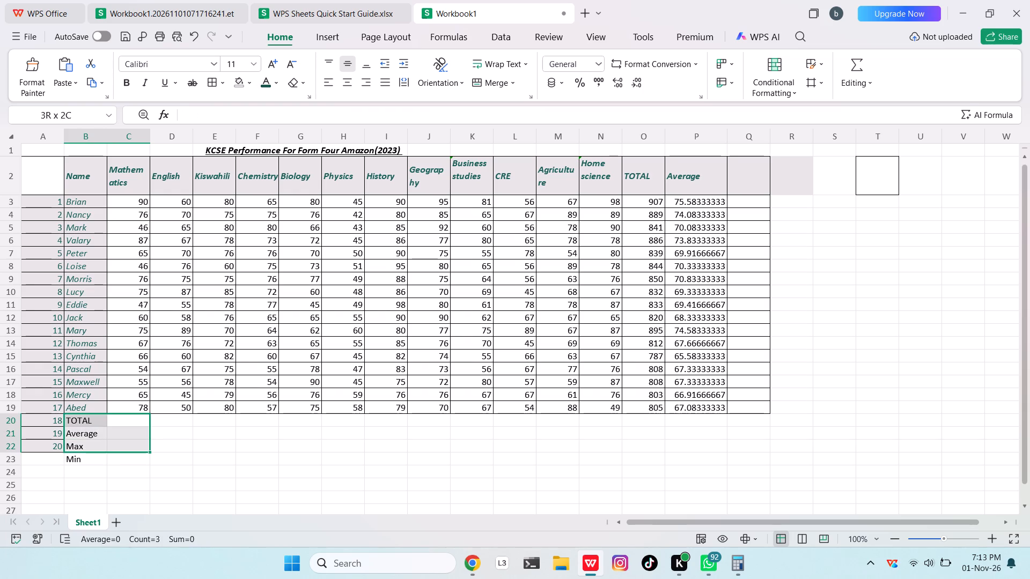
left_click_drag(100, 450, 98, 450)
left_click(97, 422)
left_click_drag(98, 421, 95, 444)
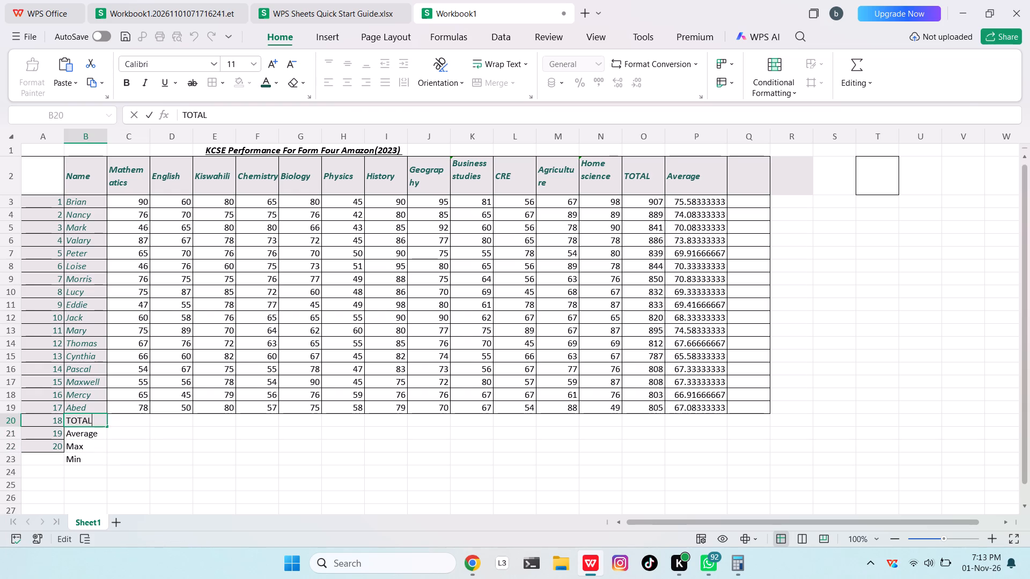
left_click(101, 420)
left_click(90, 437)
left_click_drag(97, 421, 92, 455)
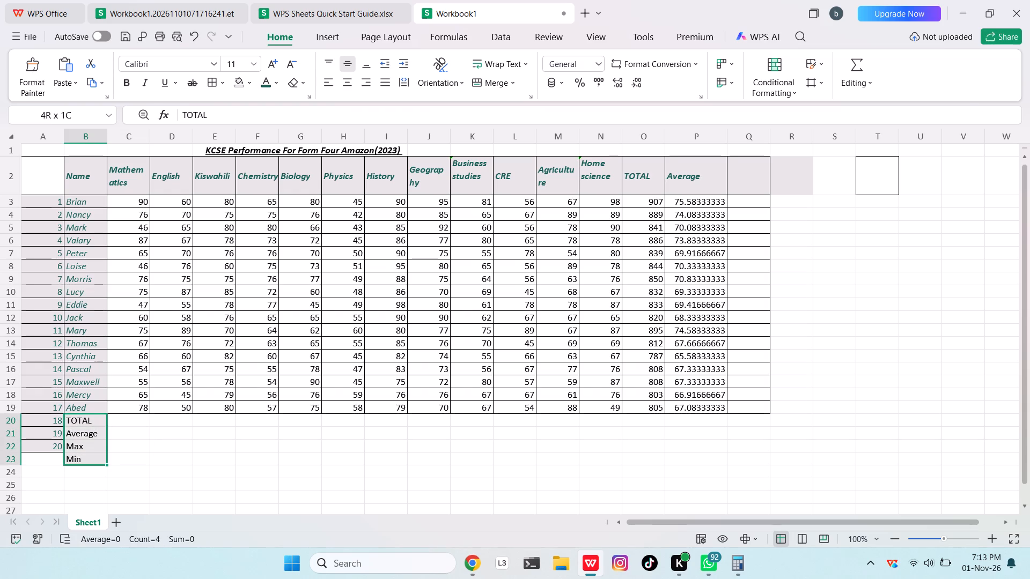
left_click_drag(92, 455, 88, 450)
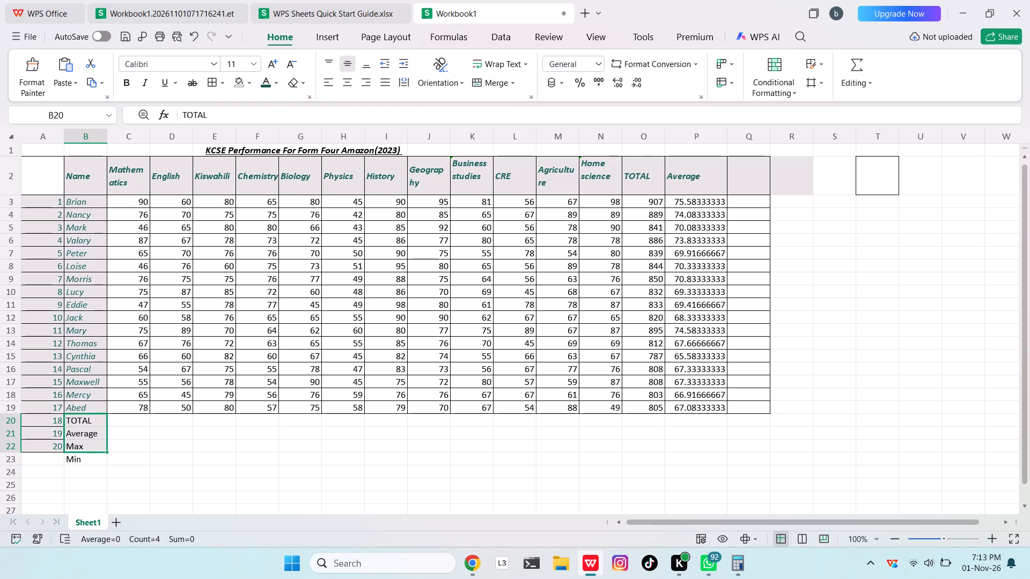
Extend the column A numbering to the Min row, filling cell A23 with 21.
left_click(62, 455)
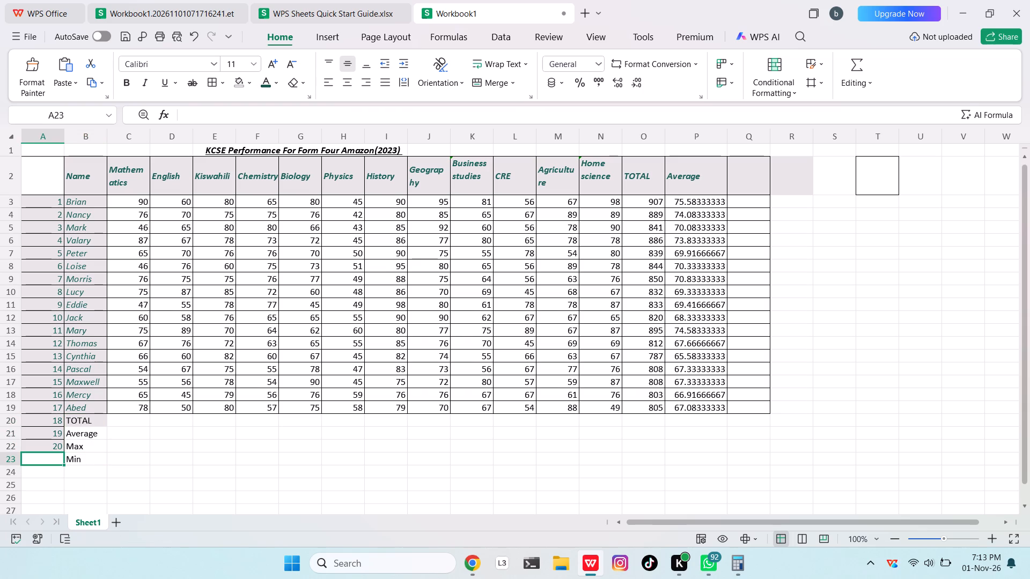
left_click(63, 448)
left_click(61, 452)
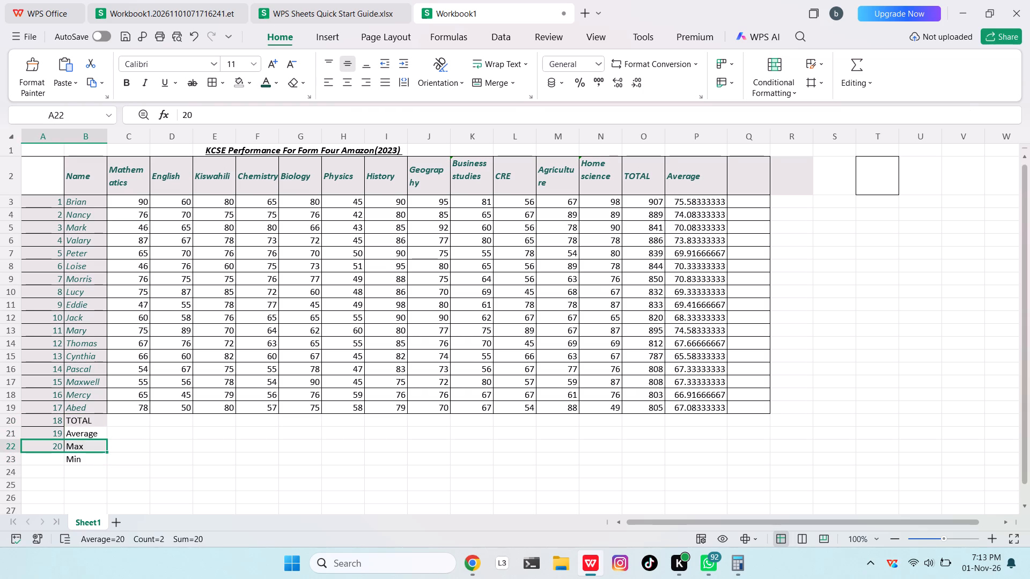
left_click(58, 448)
left_click_drag(63, 451, 65, 460)
left_click(85, 435)
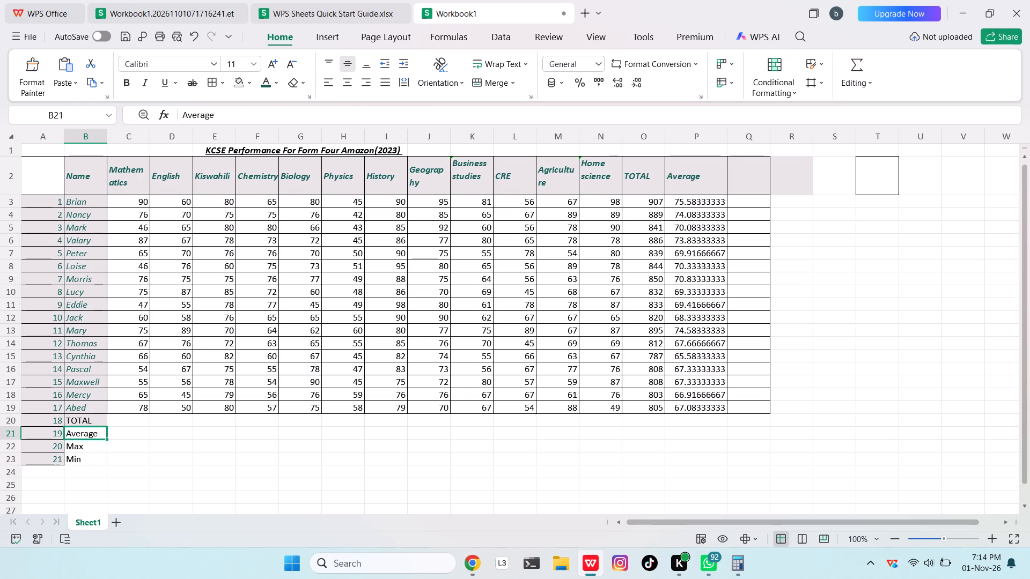
Fill the Average, Max and Min label cells B21:B23 with the same light grey theme colour as the TOTAL label.
left_click(101, 424)
left_click(91, 441)
left_click(91, 435)
left_click_drag(101, 434, 96, 457)
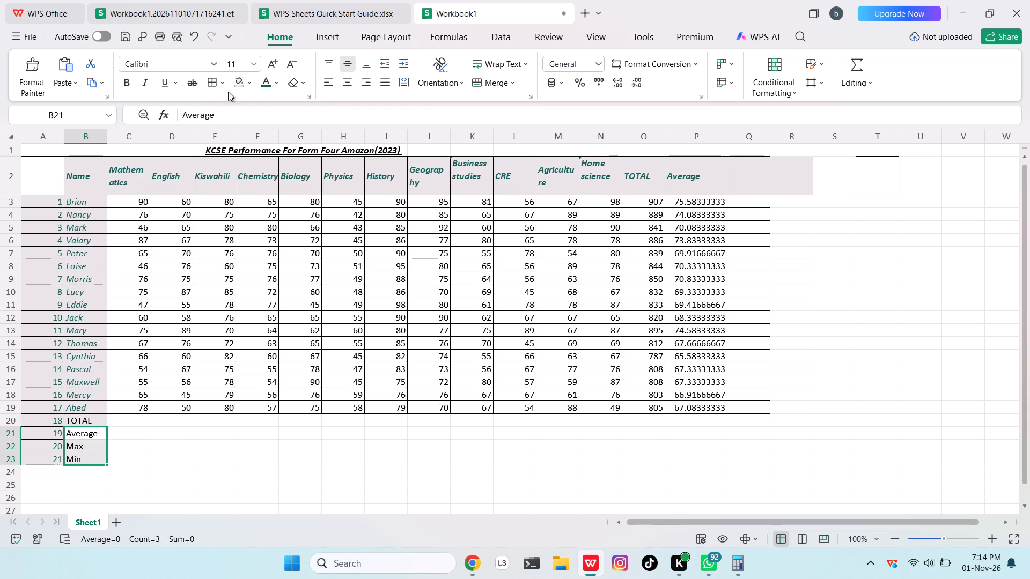
left_click(250, 84)
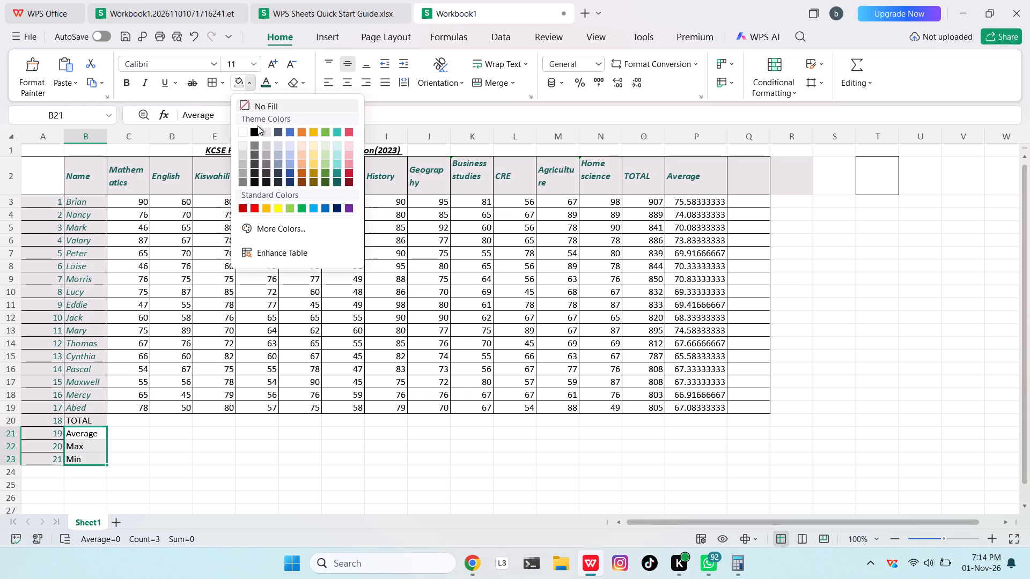
left_click(262, 130)
left_click(114, 412)
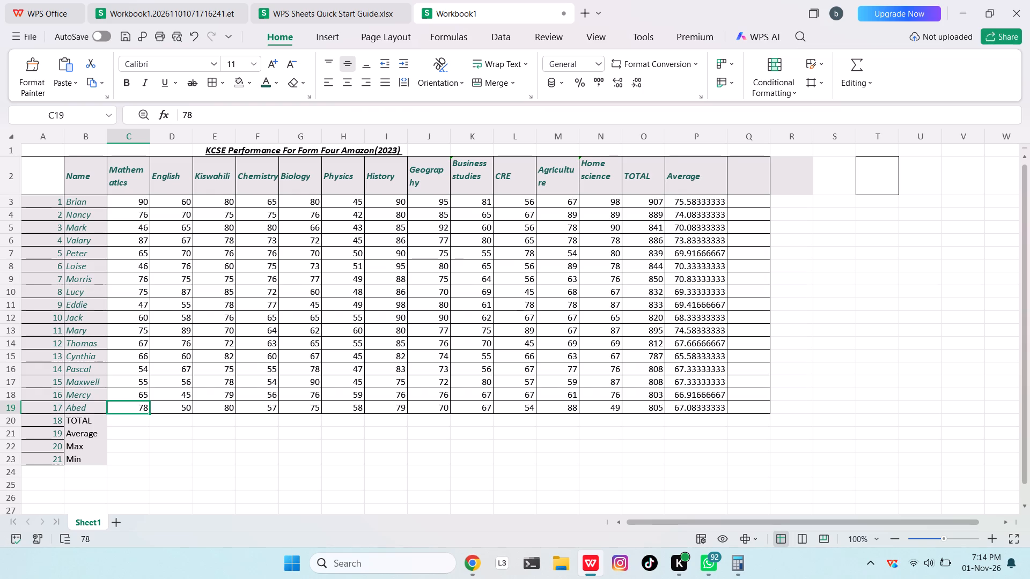
Apply all borders to the summary rows block B20:P23.
left_click_drag(80, 426, 738, 469)
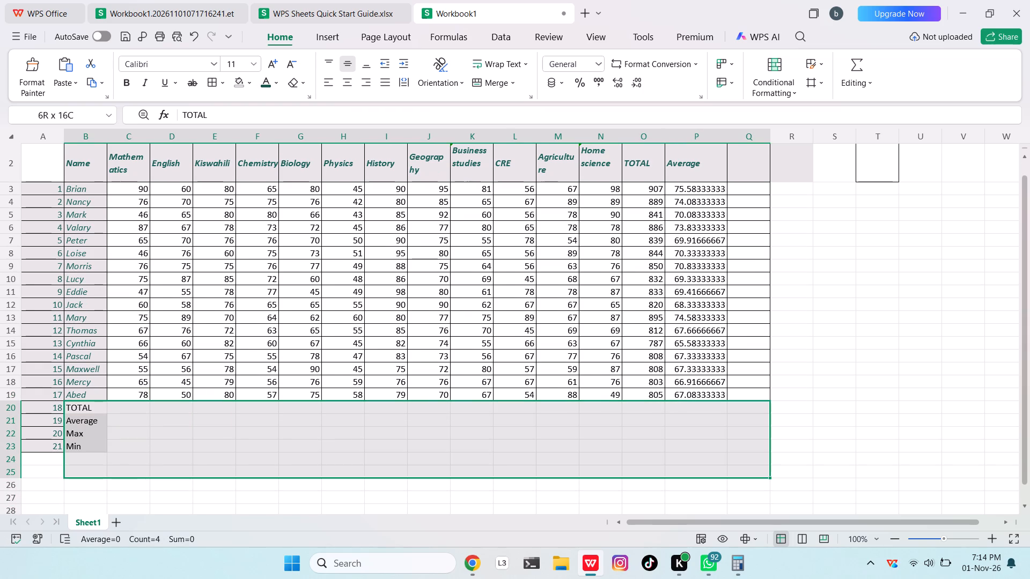
left_click_drag(738, 469, 723, 441)
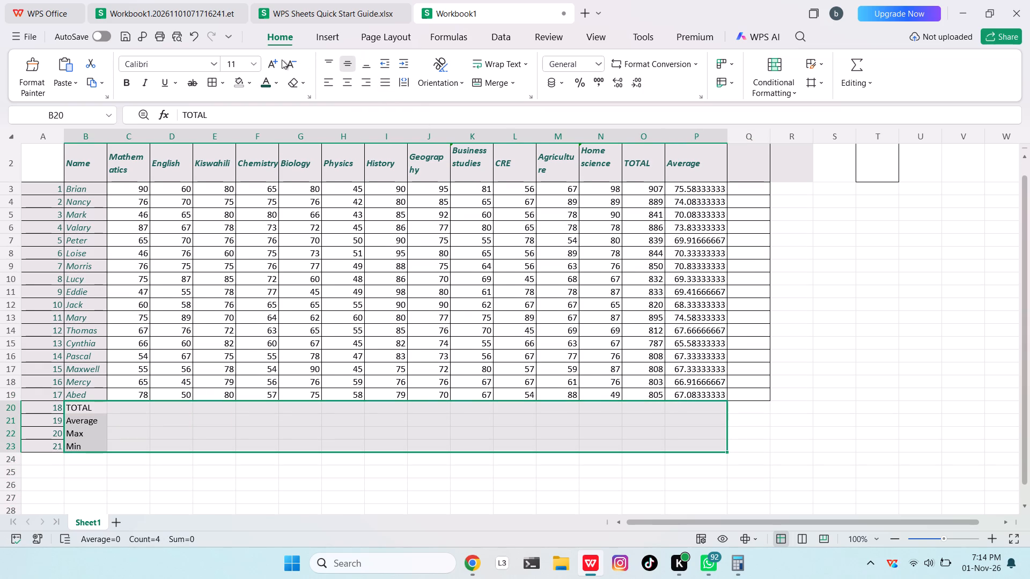
left_click(223, 81)
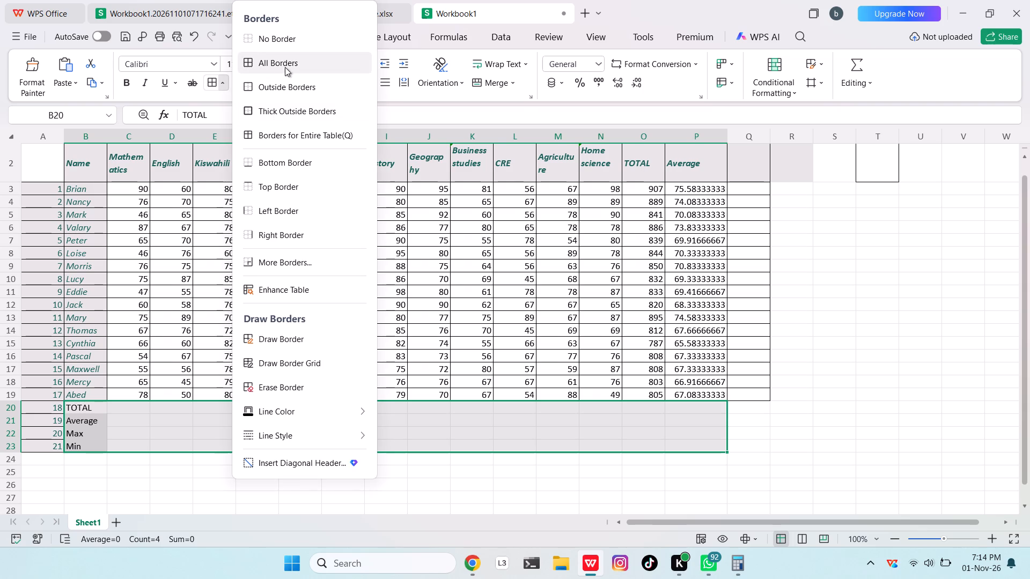
left_click(285, 67)
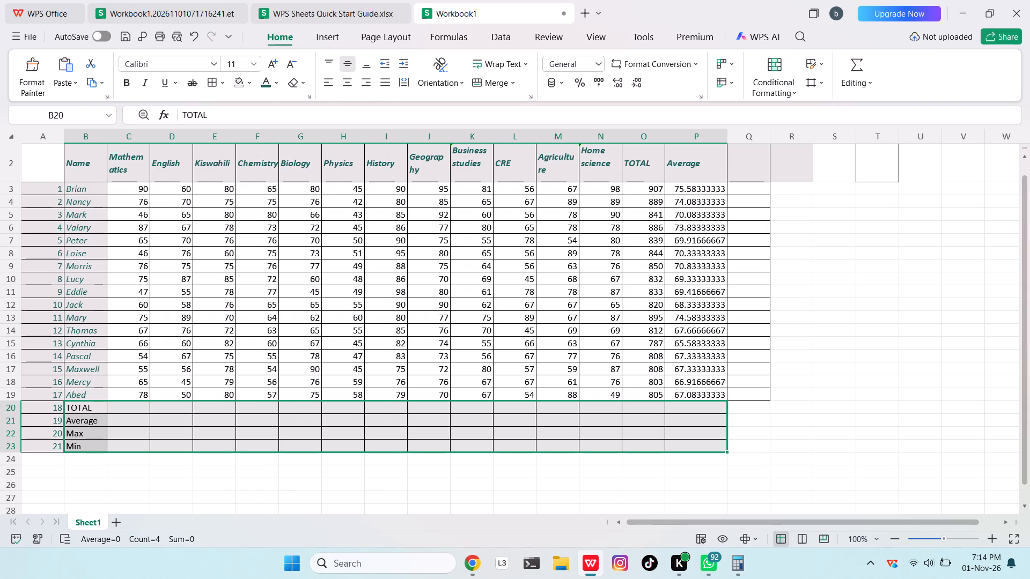
Remove the cell borders from the empty former Position column, range Q2:Q18.
left_click(753, 157)
left_click_drag(753, 157, 771, 347)
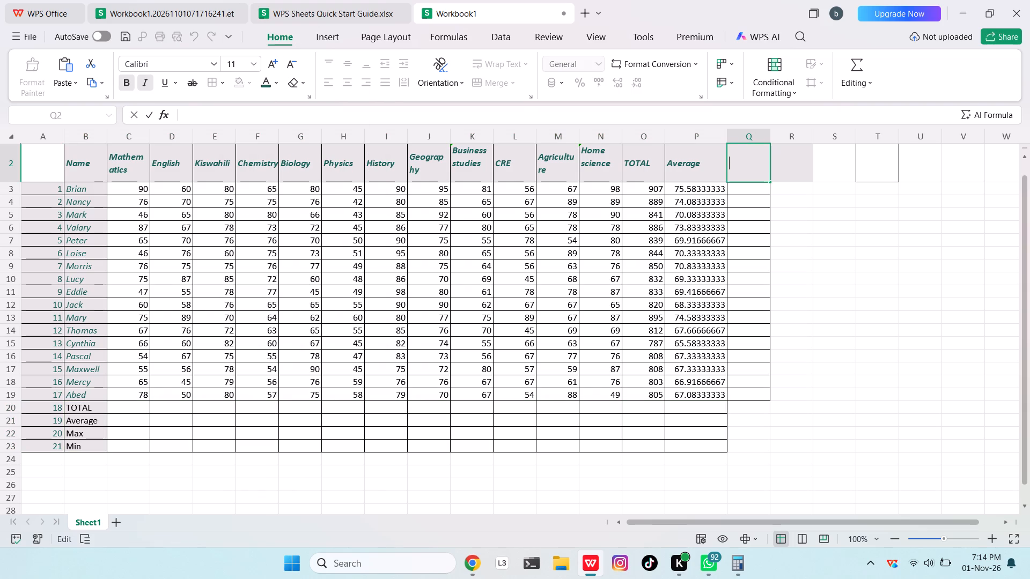
left_click_drag(771, 347, 761, 311)
left_click(744, 234)
left_click_drag(747, 168, 748, 387)
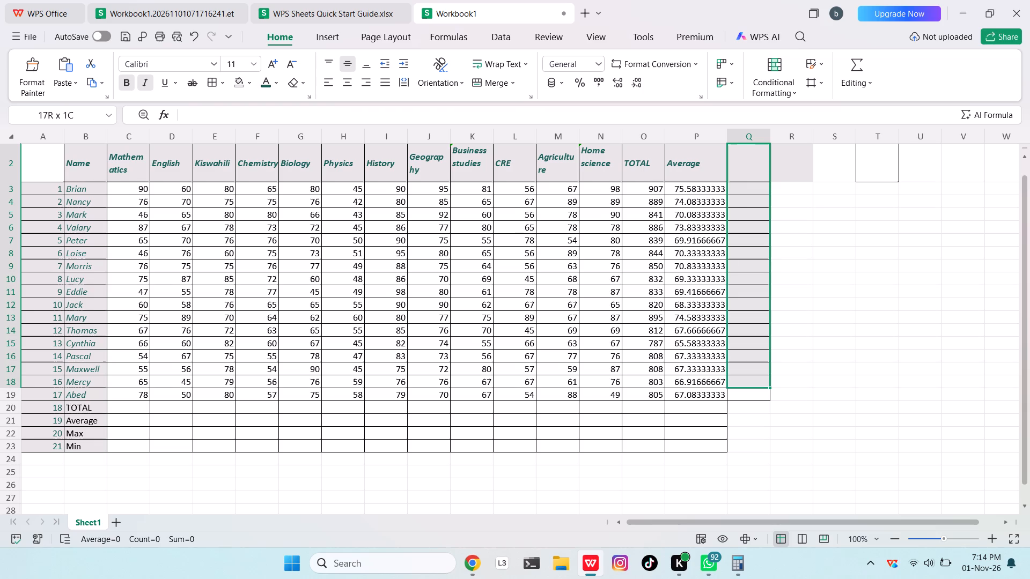
left_click_drag(748, 387, 748, 387)
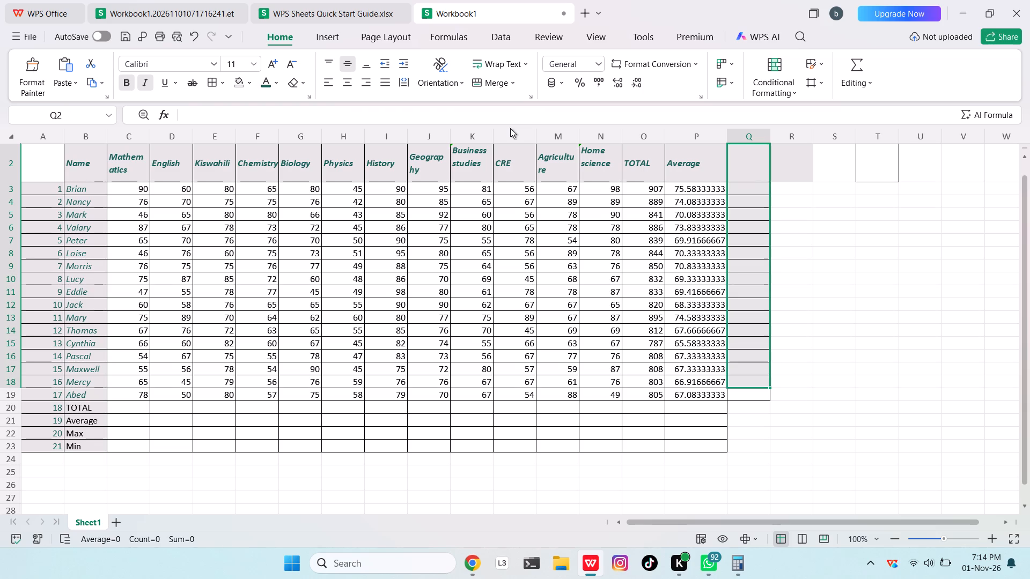
key("Delete")
left_click(223, 81)
left_click(272, 43)
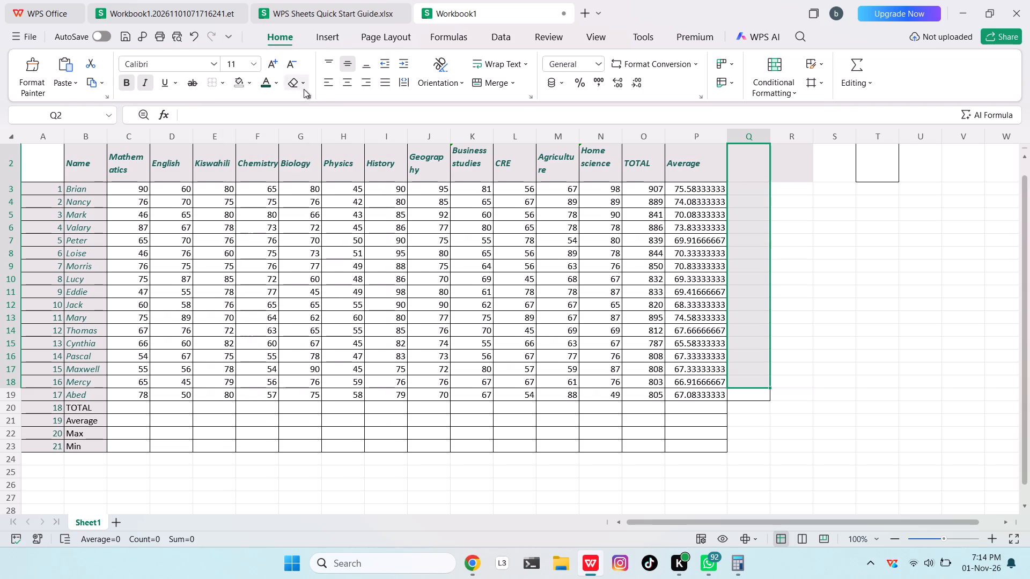
left_click(856, 229)
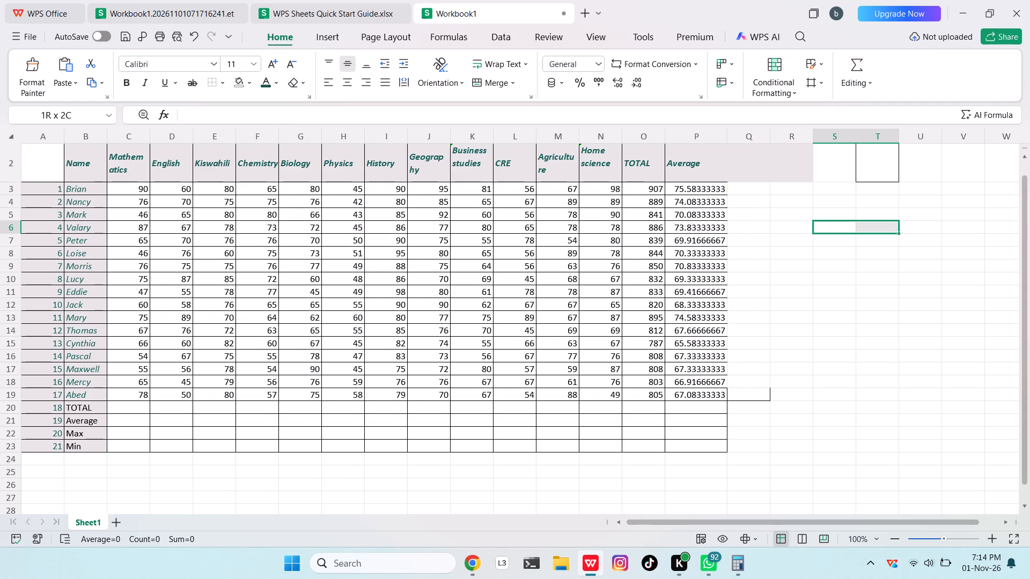
Fill the leftover shaded header cells Q2:R2 with the white theme colour.
left_click(747, 174)
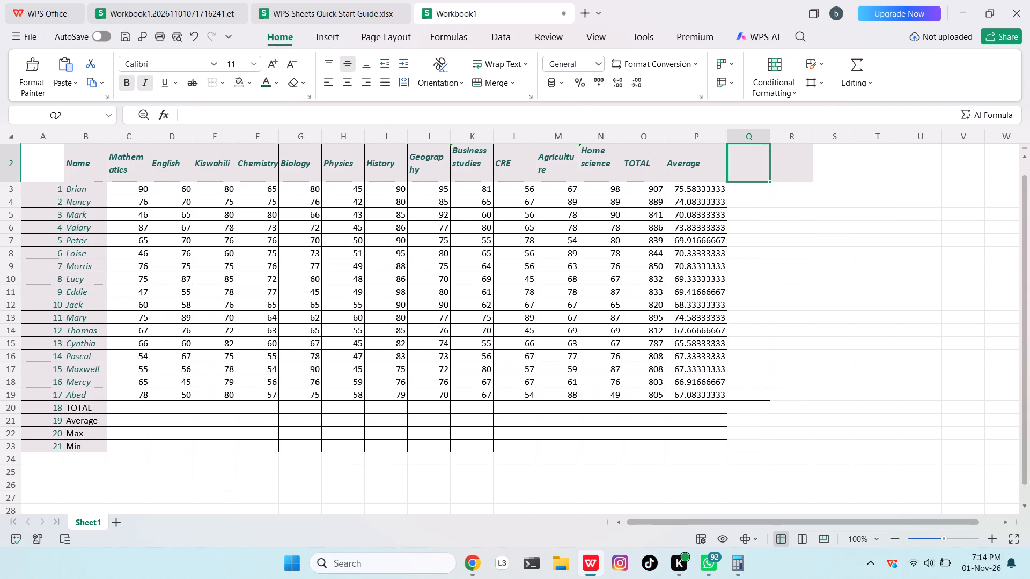
left_click(791, 175)
left_click_drag(753, 172, 777, 172)
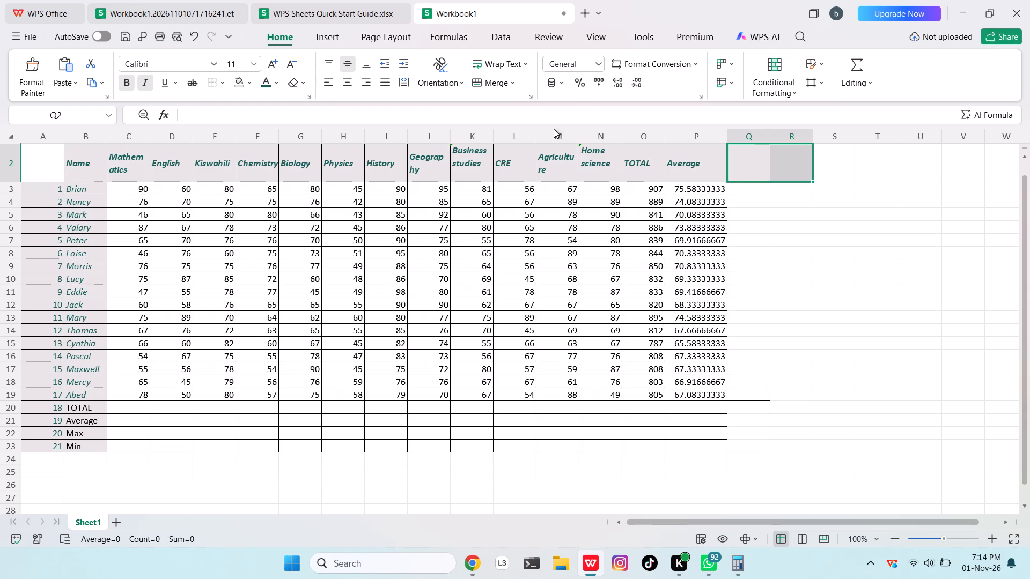
left_click(249, 79)
left_click(245, 135)
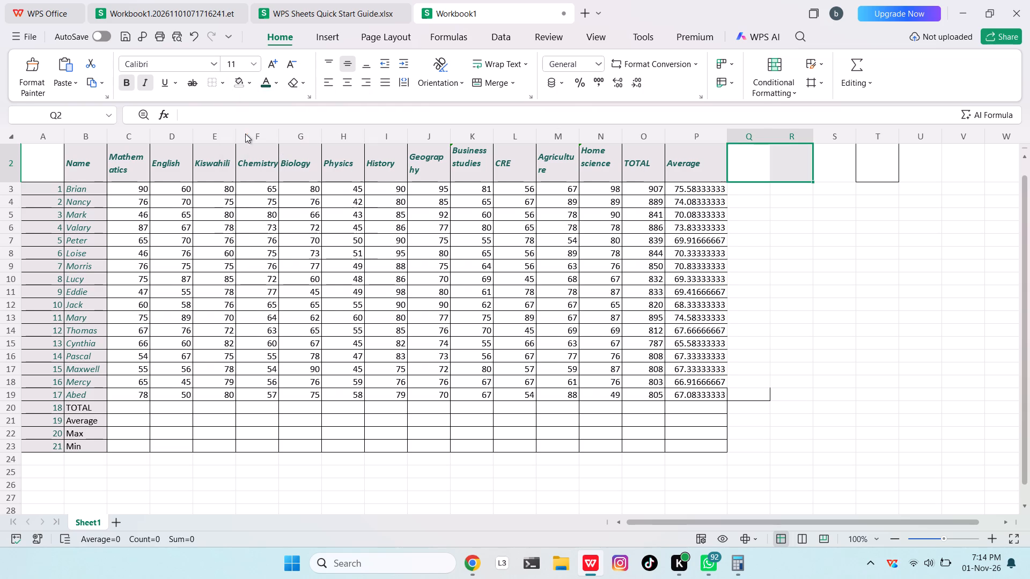
left_click(907, 278)
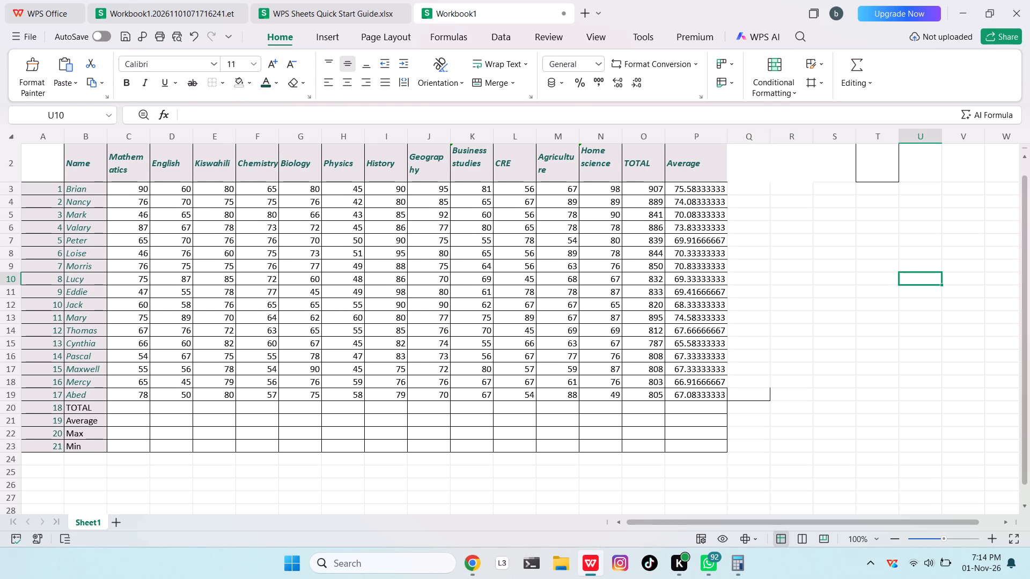
left_click(803, 247)
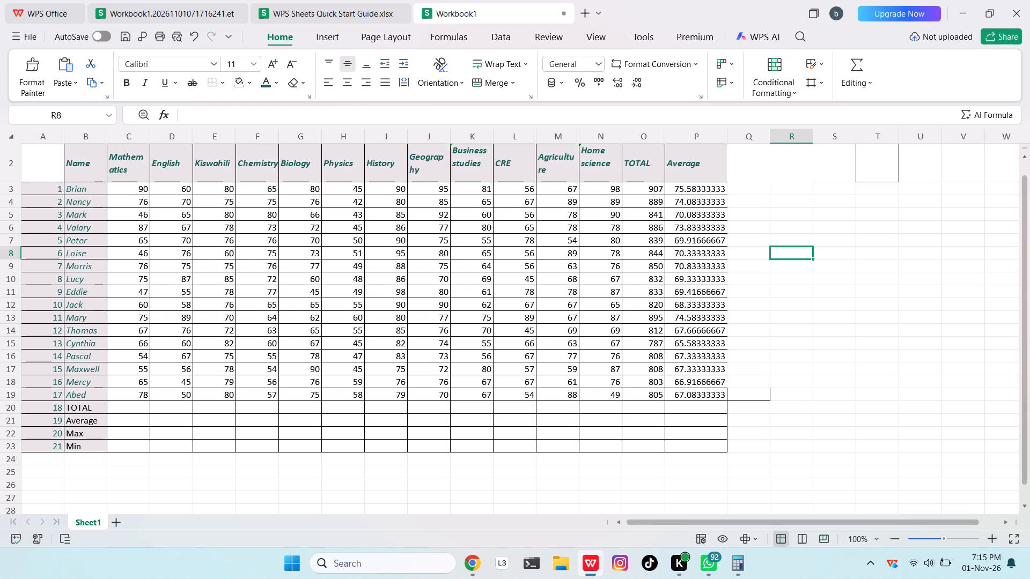
AutoSum the Mathematics marks C3:C19 into the TOTAL row cell C20.
scroll(466, 286, "up", 4)
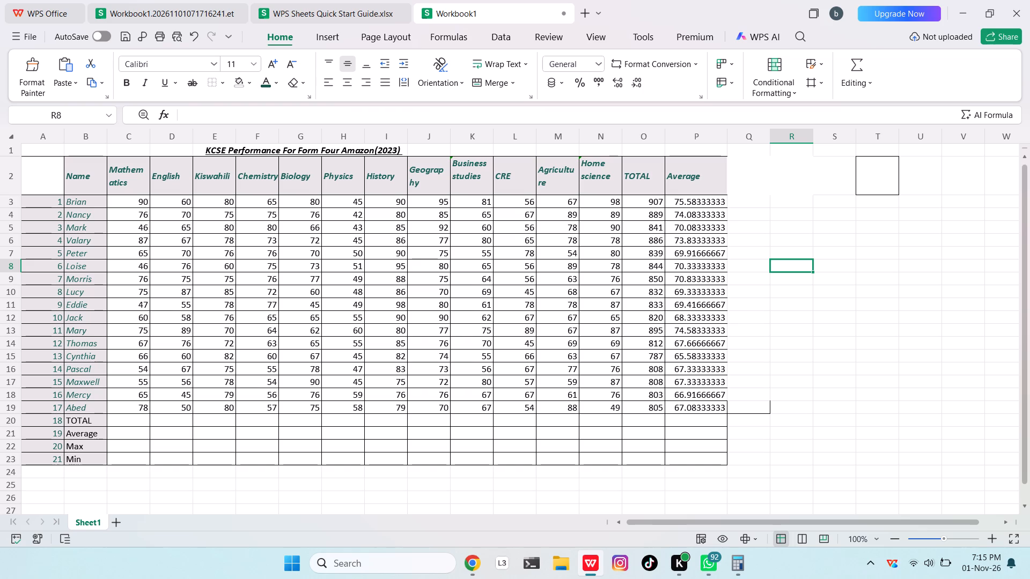
left_click_drag(135, 202, 122, 401)
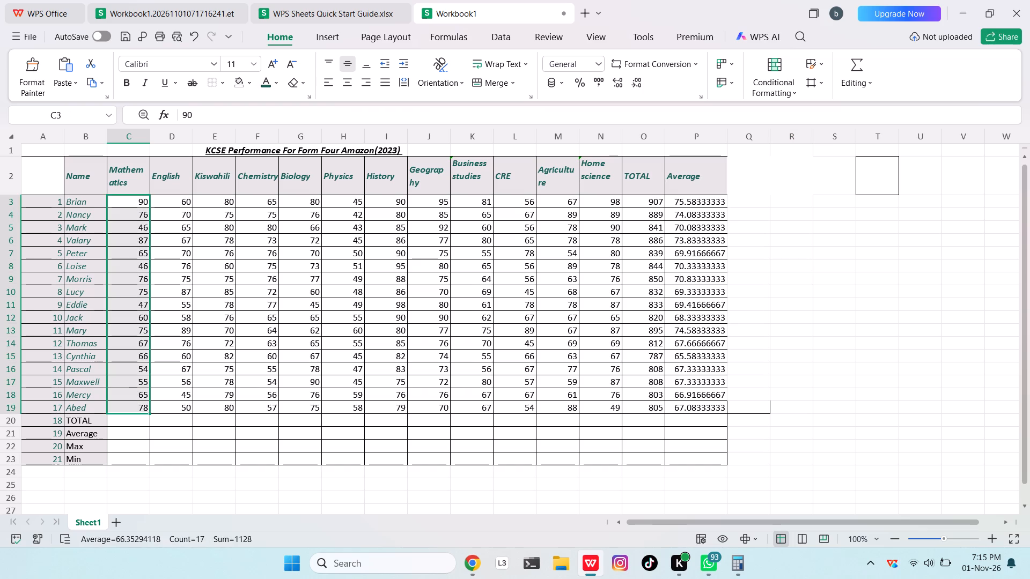
left_click(855, 65)
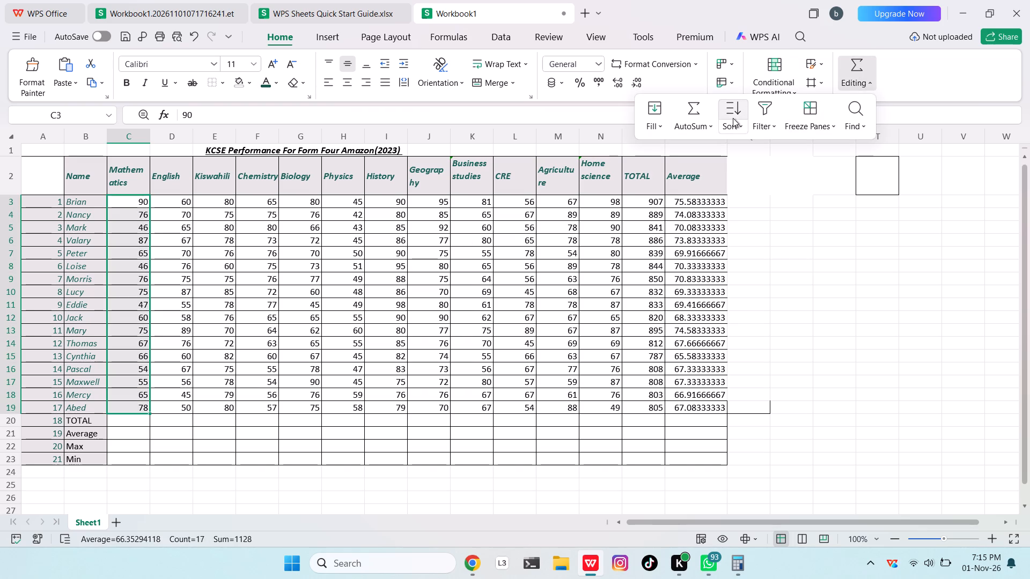
left_click(687, 111)
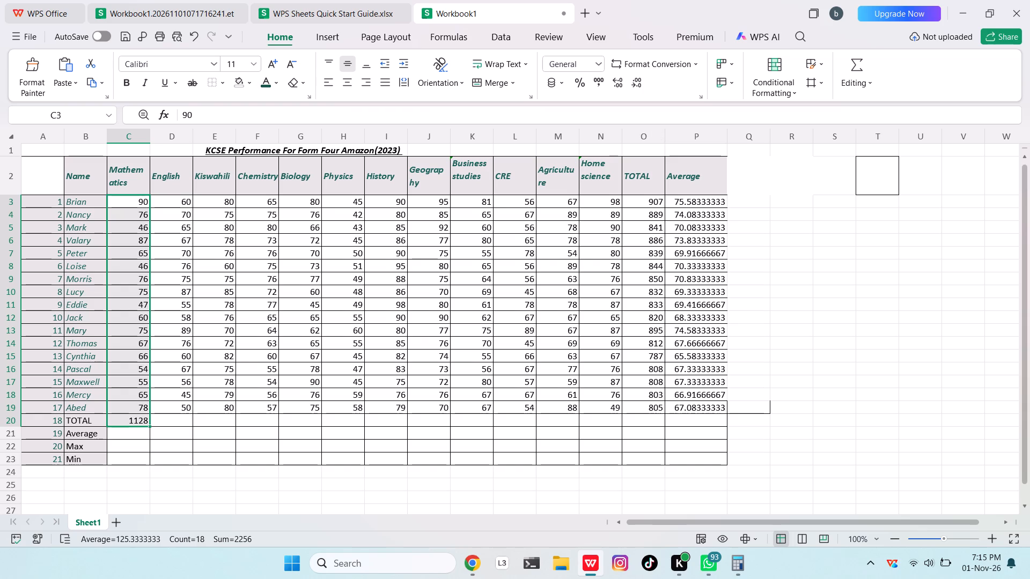
AutoSum the English marks D3:D19 into the TOTAL row cell D20.
left_click_drag(187, 197, 181, 310)
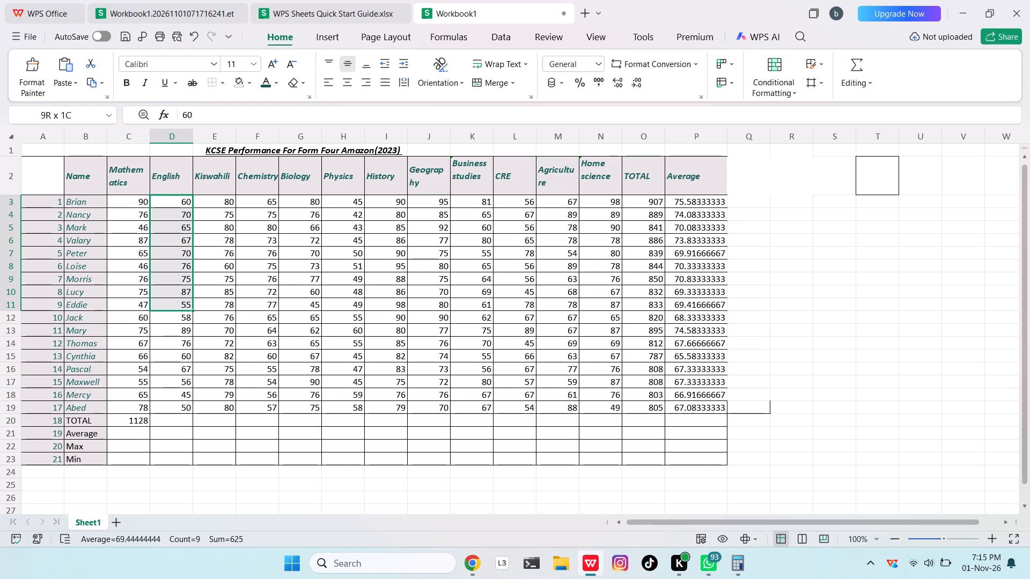
left_click_drag(181, 310, 165, 413)
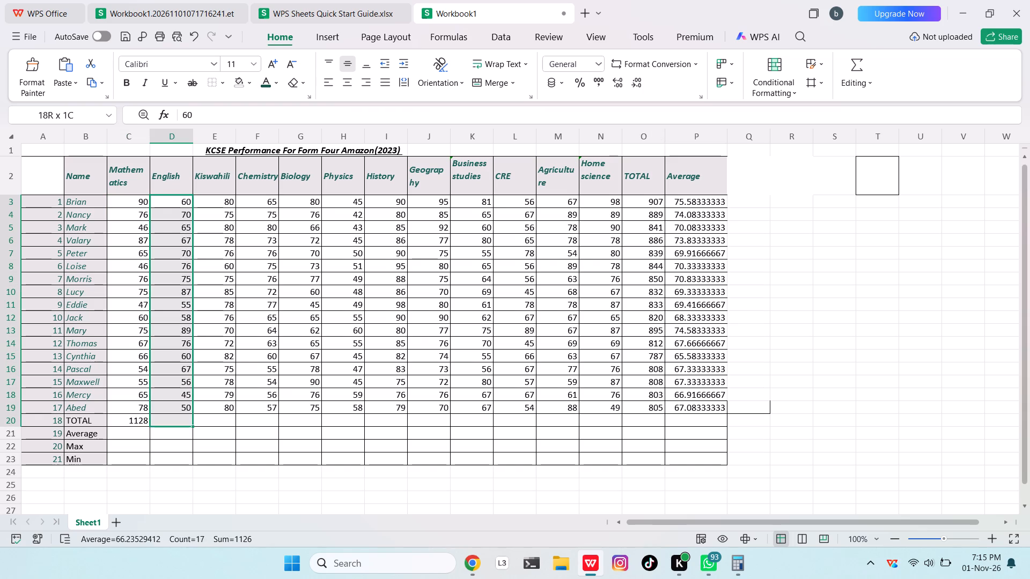
left_click_drag(165, 413, 163, 408)
left_click(858, 68)
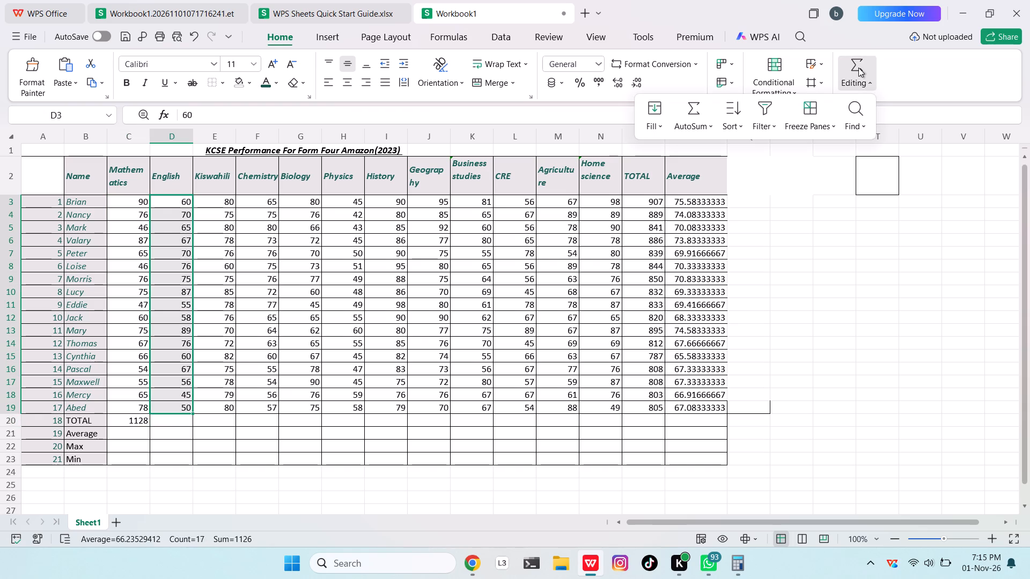
left_click(683, 107)
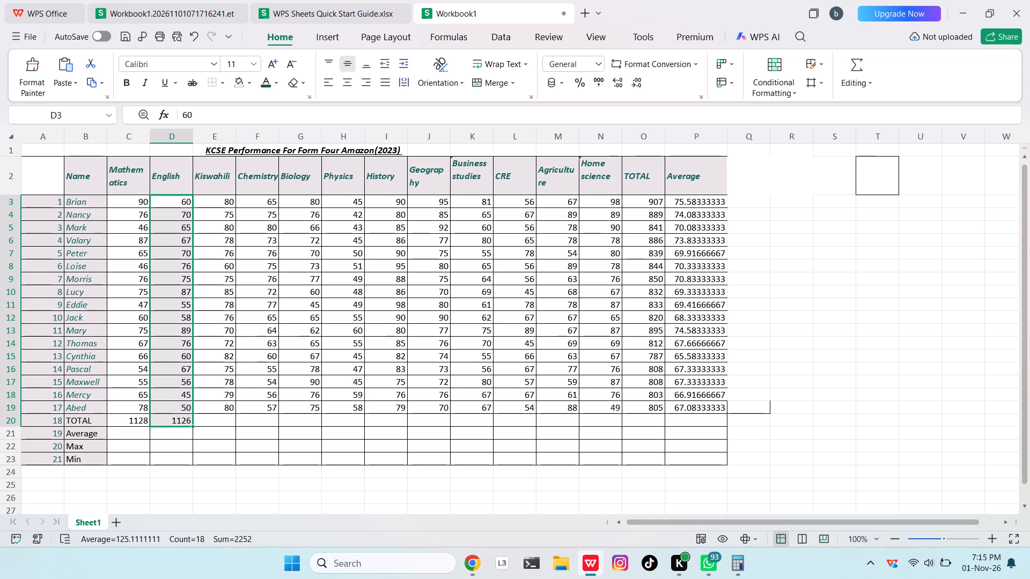
AutoSum the Kiswahili marks E3:E19 into the TOTAL row cell E20.
left_click_drag(227, 199, 184, 402)
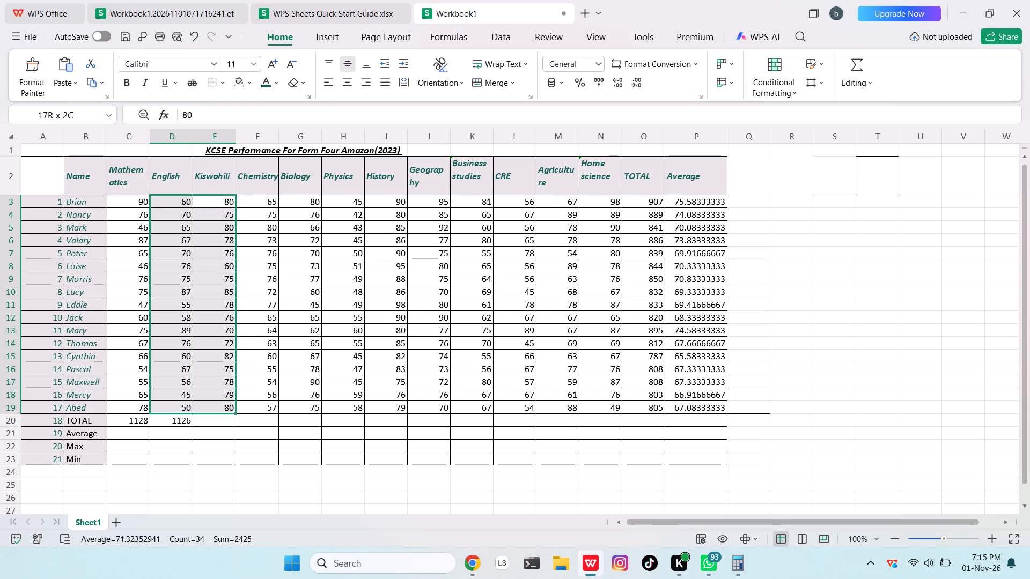
left_click_drag(184, 402, 196, 397)
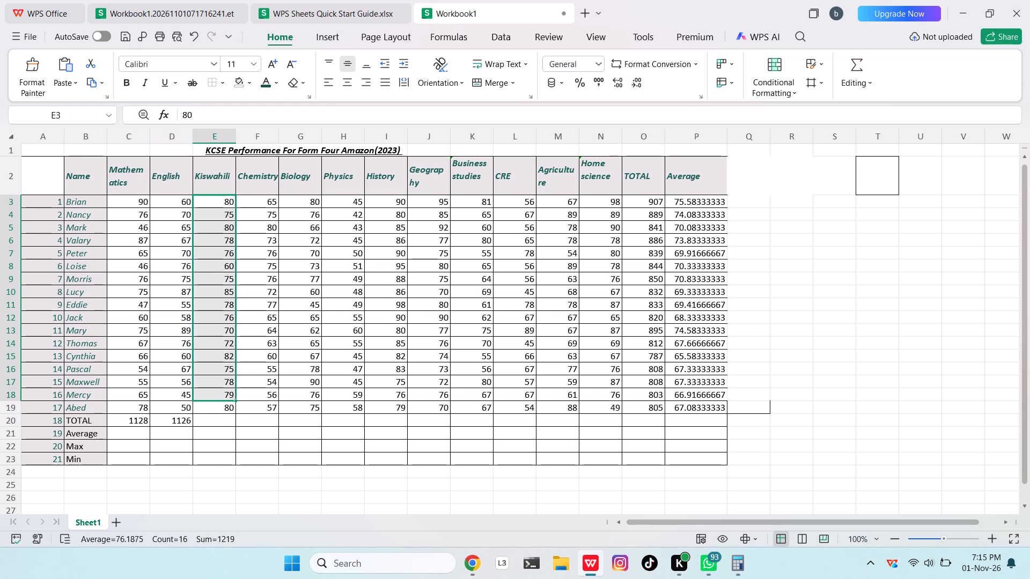
left_click(240, 367)
left_click_drag(219, 203, 230, 286)
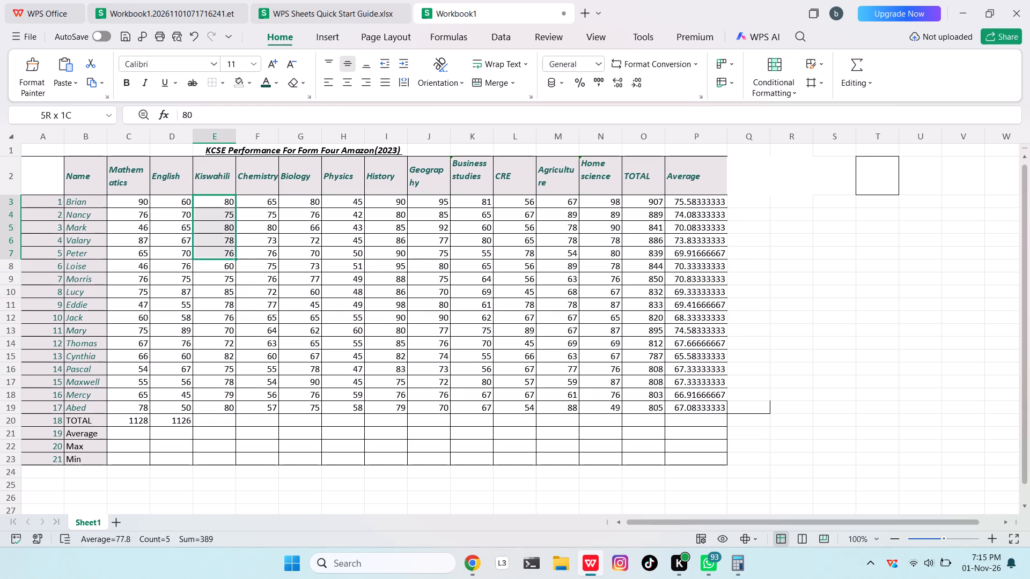
left_click_drag(230, 286, 210, 399)
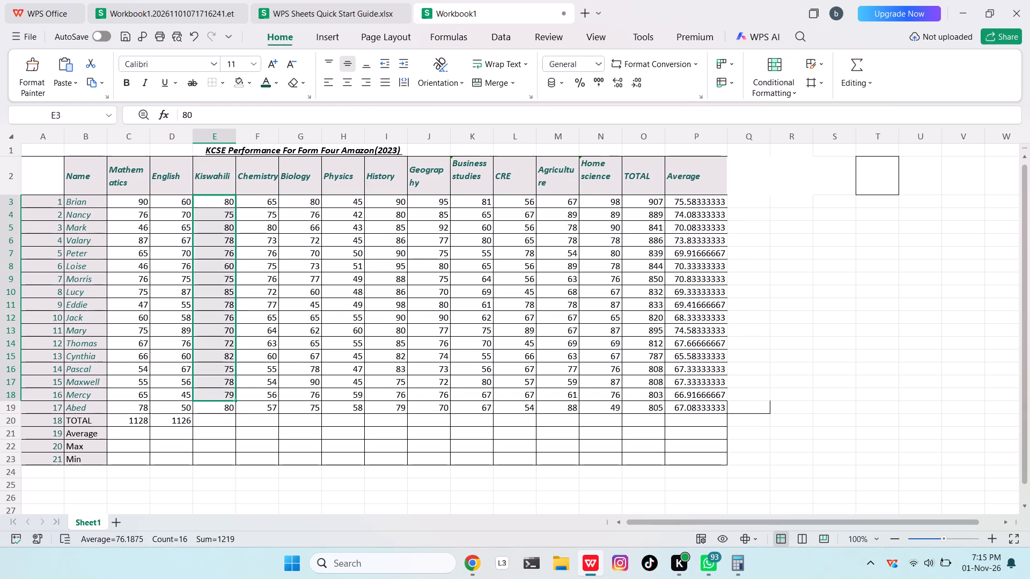
left_click(231, 398)
left_click_drag(224, 204, 233, 217)
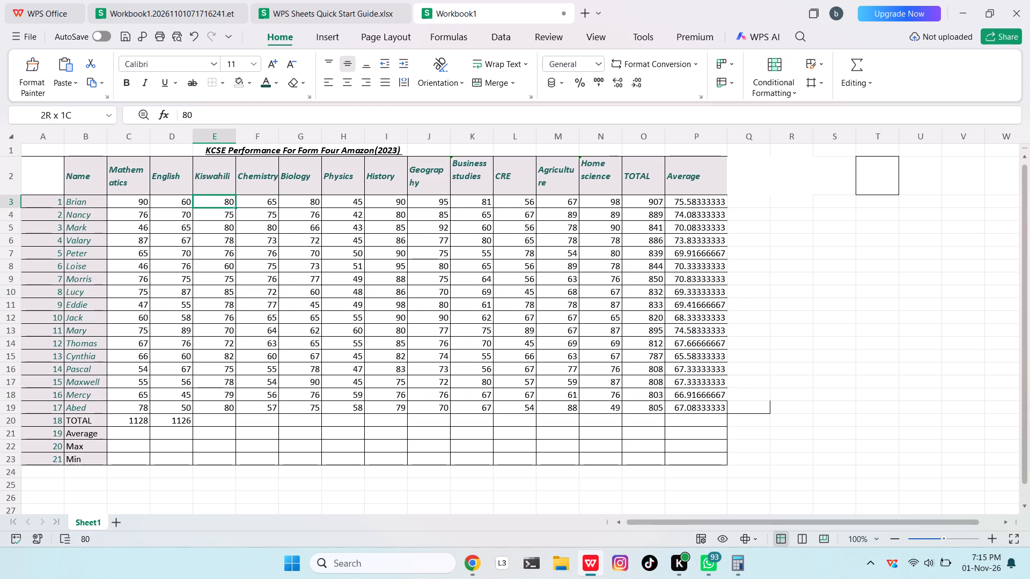
left_click_drag(233, 217, 212, 414)
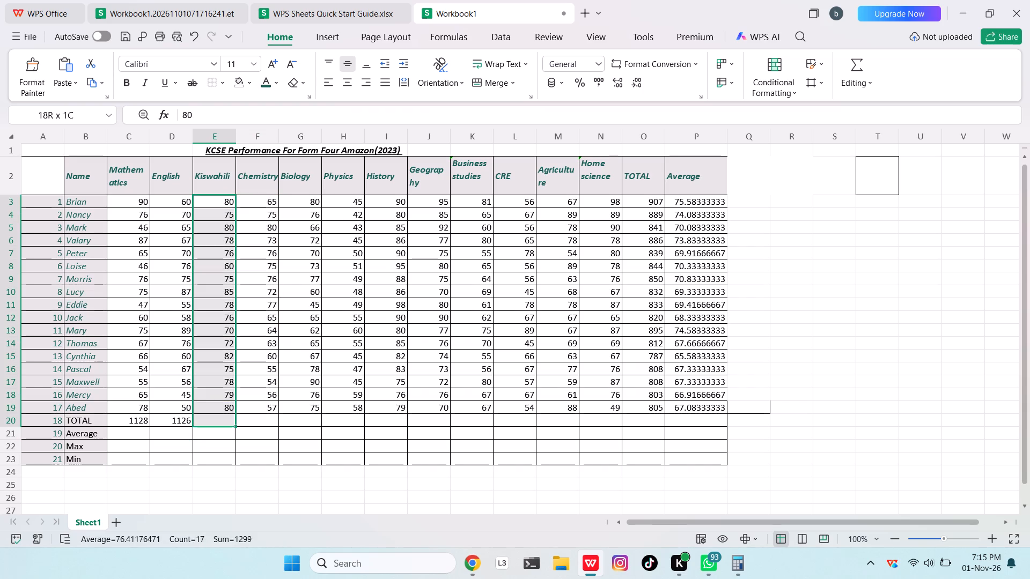
left_click_drag(212, 414, 212, 409)
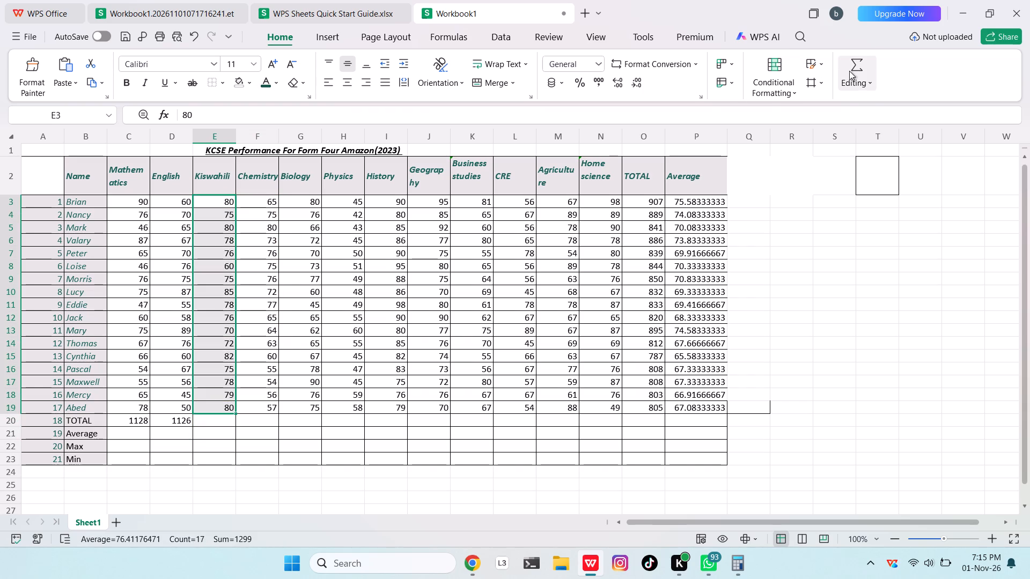
left_click(848, 67)
left_click(696, 104)
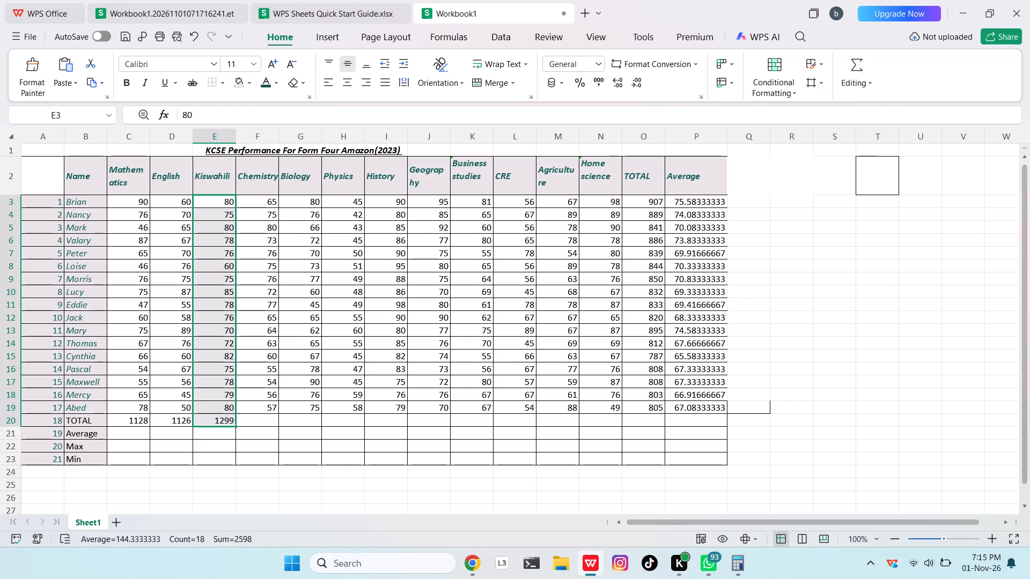
AutoSum the Chemistry marks F3:F19 into the TOTAL row cell F20.
left_click_drag(261, 198, 233, 388)
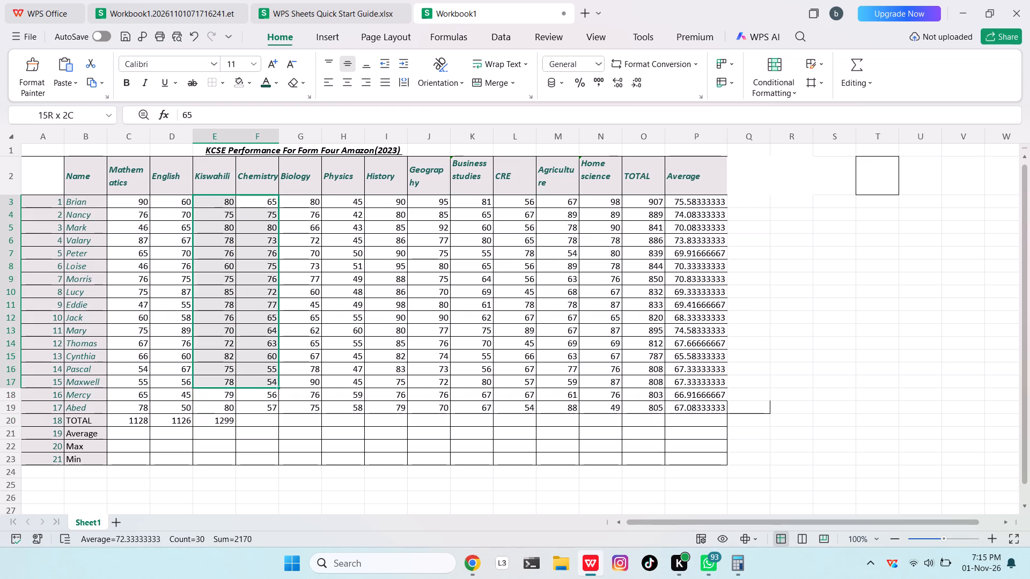
left_click_drag(233, 388, 238, 399)
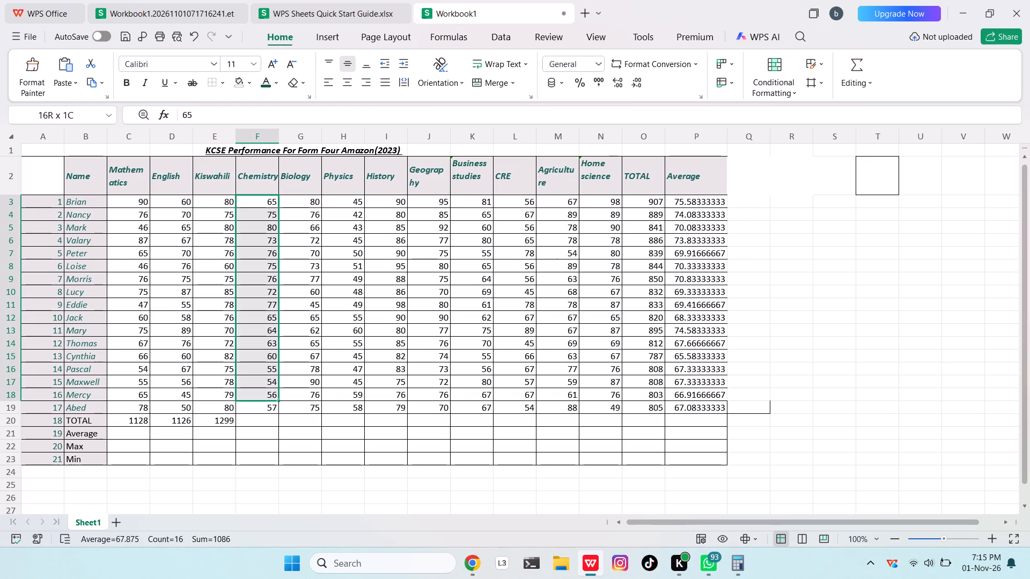
left_click(306, 333)
left_click_drag(269, 200, 246, 380)
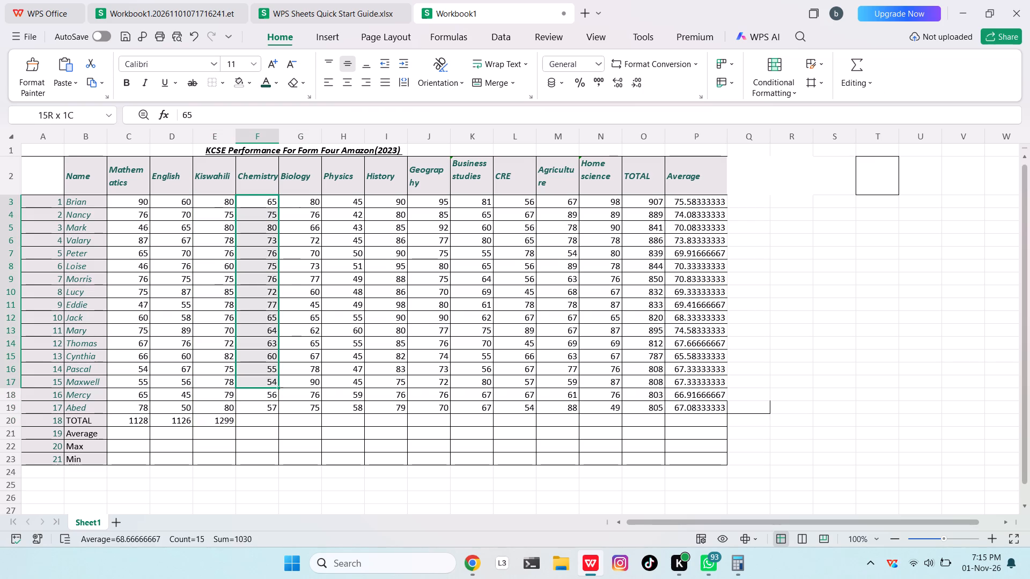
left_click_drag(246, 380, 244, 403)
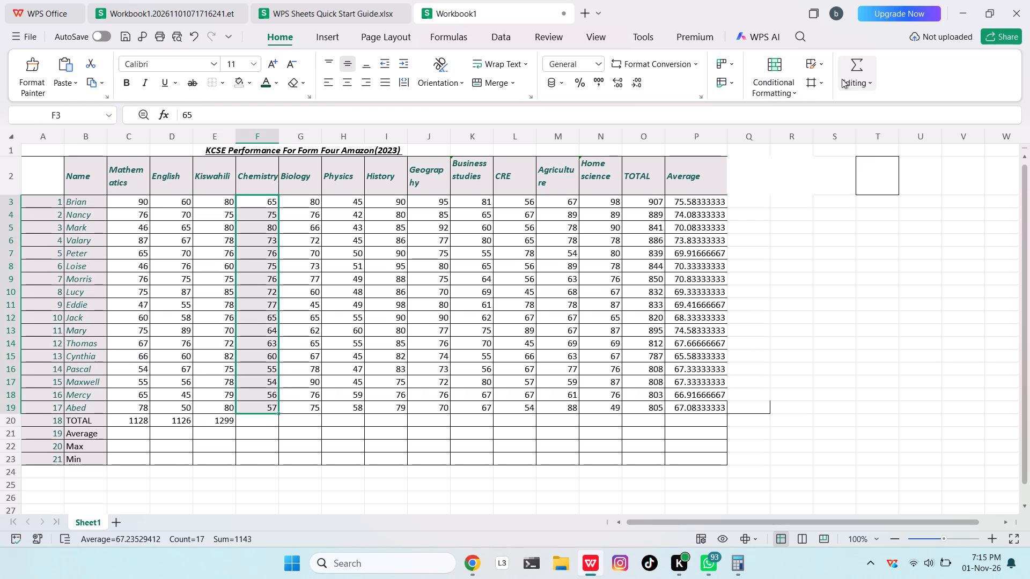
left_click(850, 60)
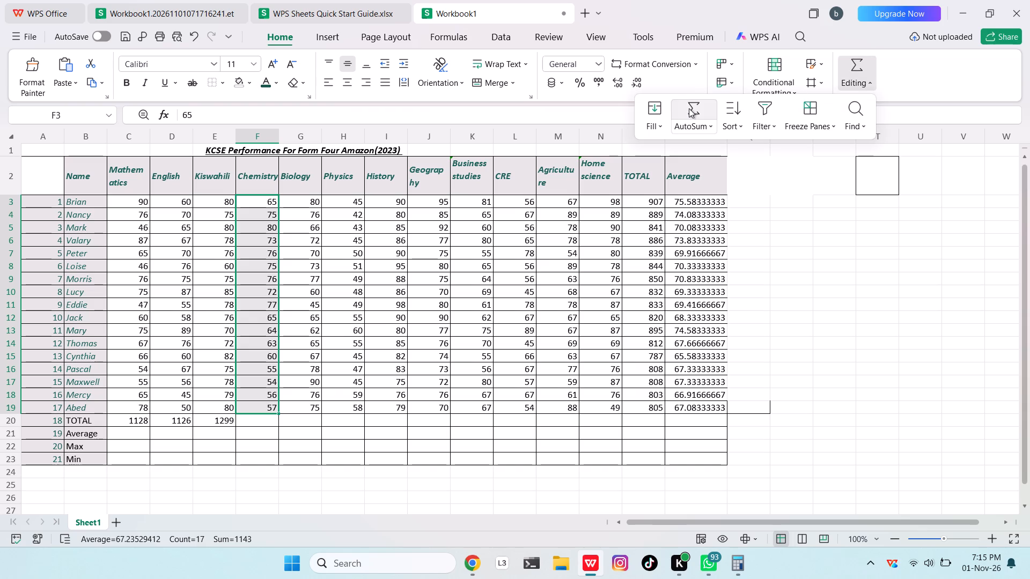
left_click(689, 108)
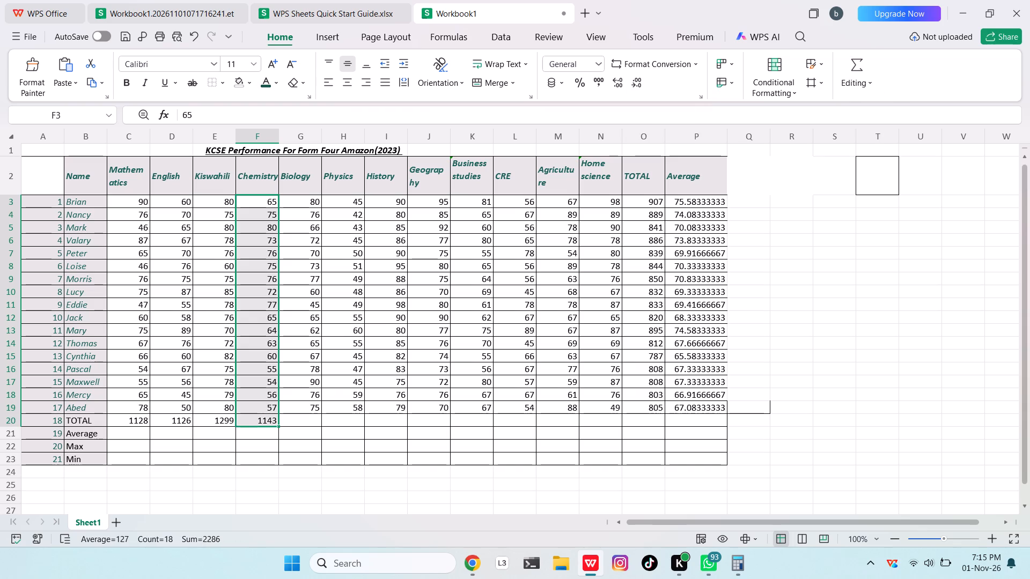
AutoSum the Biology marks G3:G19 into the TOTAL row cell G20.
left_click_drag(307, 199, 299, 404)
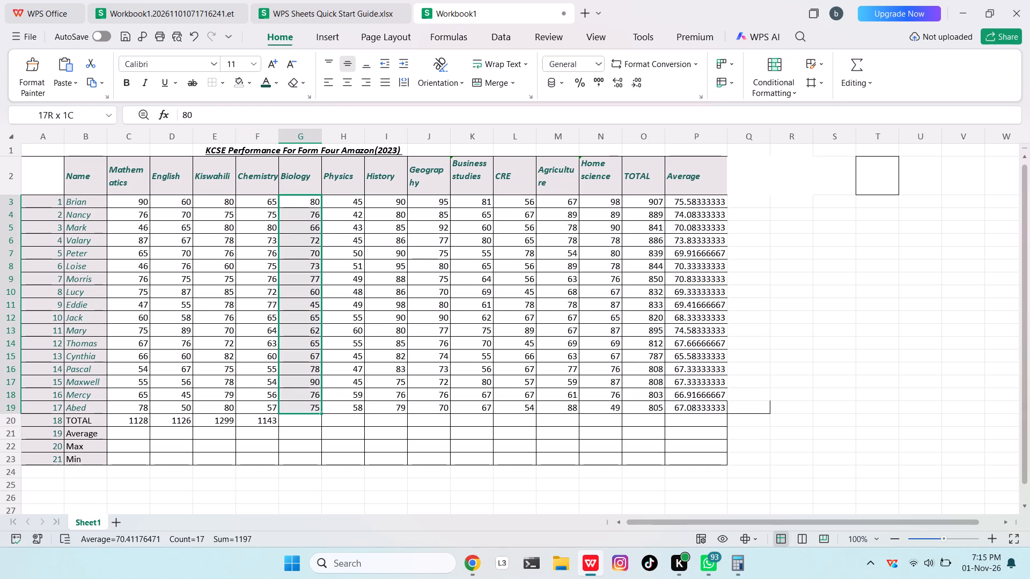
left_click_drag(299, 404, 294, 393)
left_click(390, 327)
left_click_drag(303, 198, 284, 415)
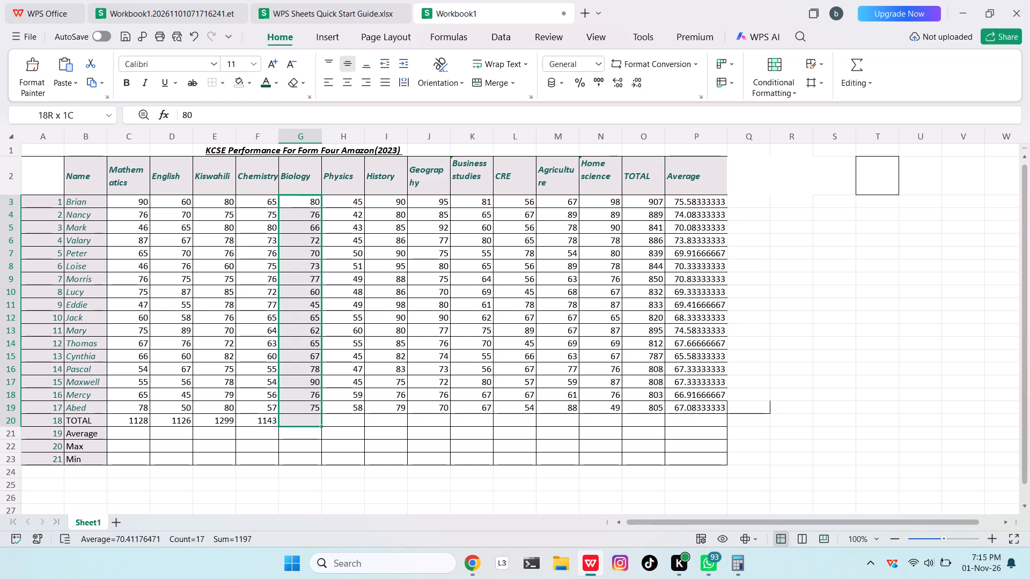
left_click_drag(284, 415, 286, 414)
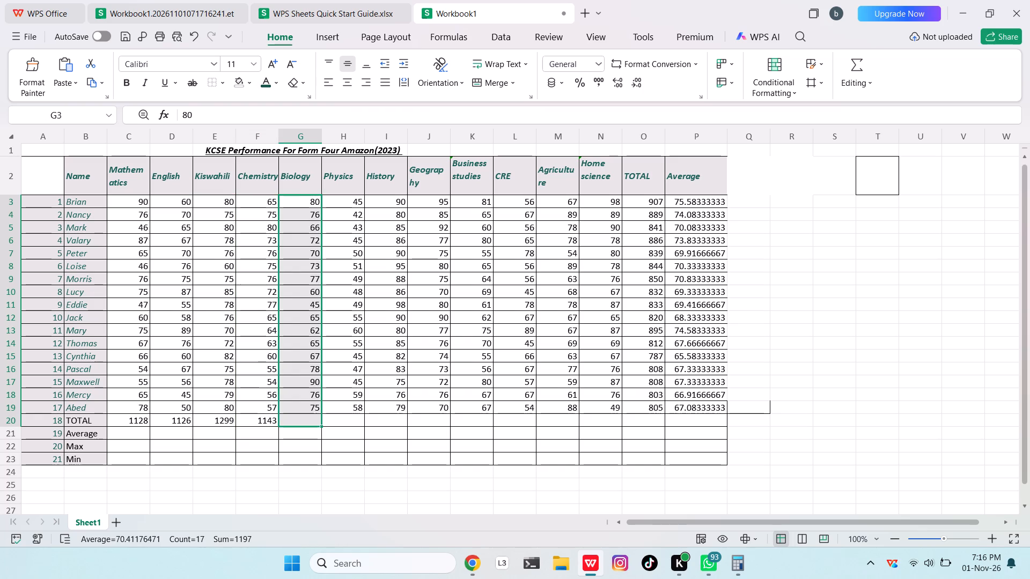
left_click(335, 349)
left_click_drag(303, 197, 305, 283)
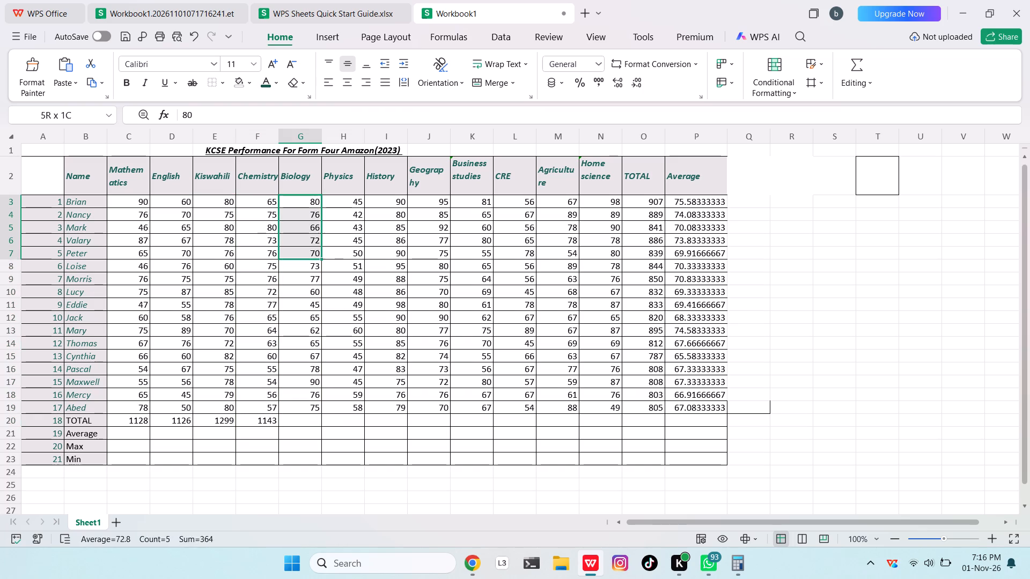
left_click_drag(305, 283, 306, 405)
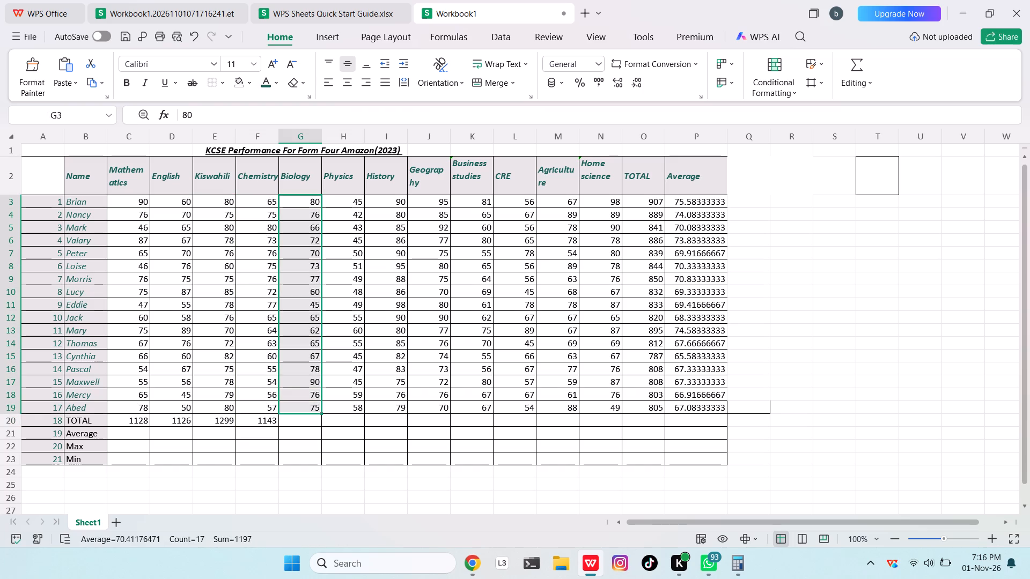
left_click(854, 64)
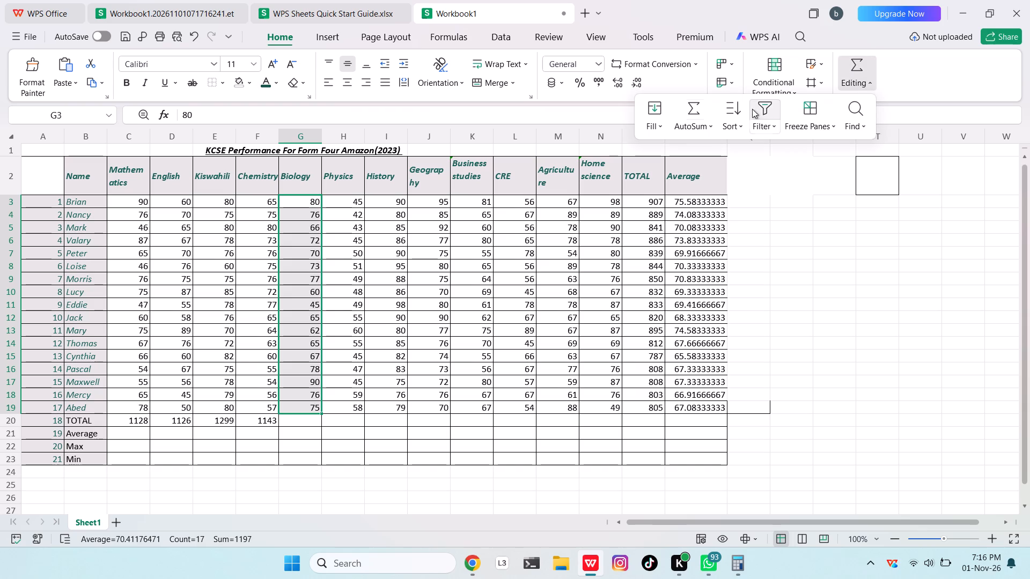
left_click(697, 106)
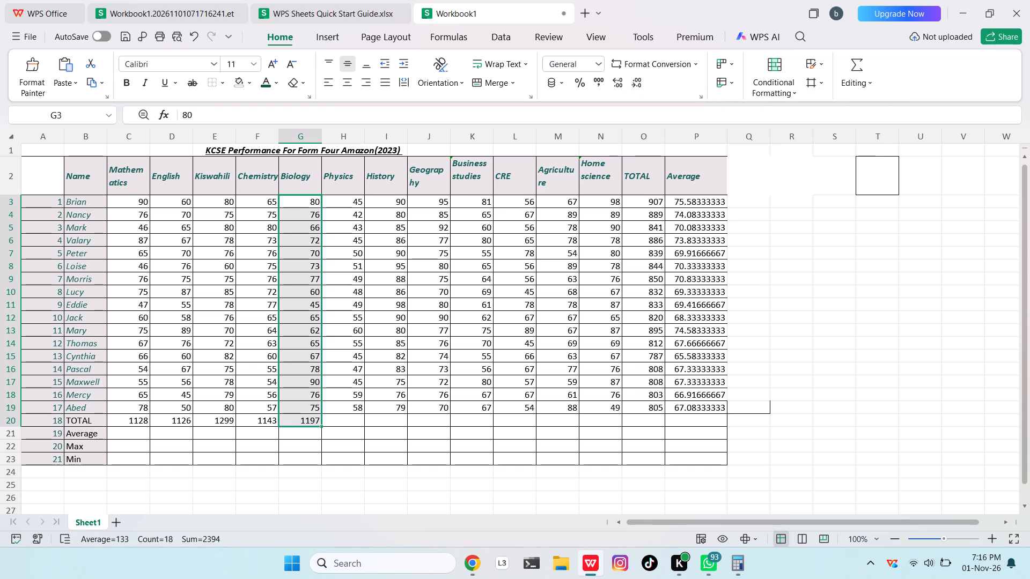
AutoSum the Physics marks H3:H19 into the TOTAL row cell H20.
left_click_drag(350, 202, 330, 391)
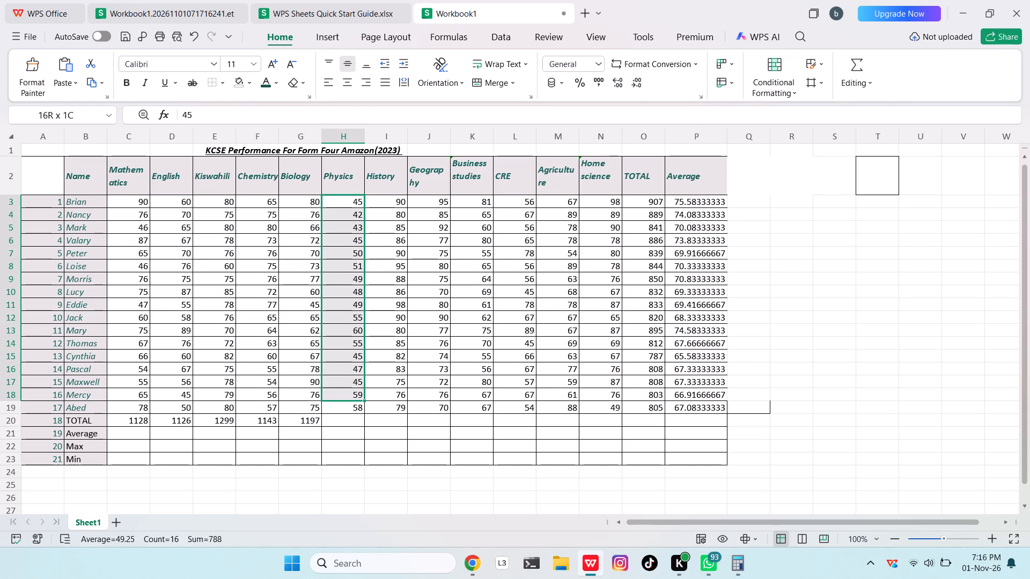
left_click_drag(330, 391, 332, 407)
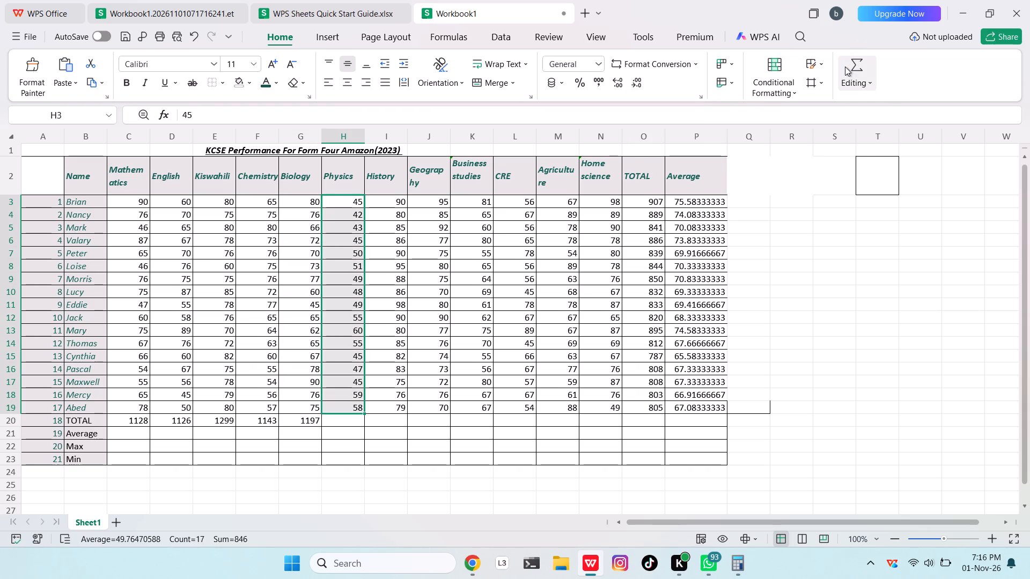
left_click(845, 66)
left_click(690, 106)
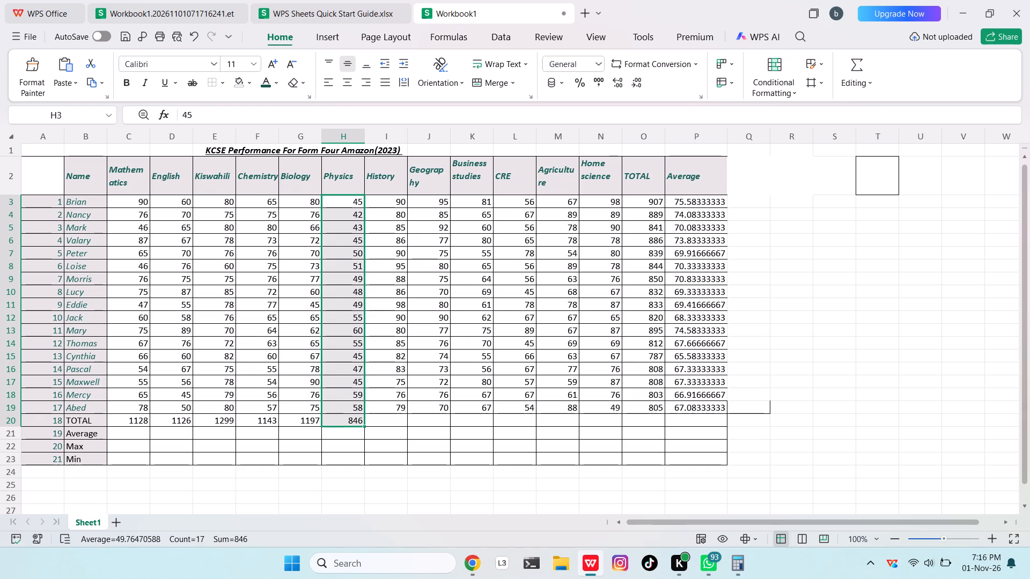
AutoSum the History marks I3:I19 into the TOTAL row cell I20.
left_click_drag(395, 197, 376, 417)
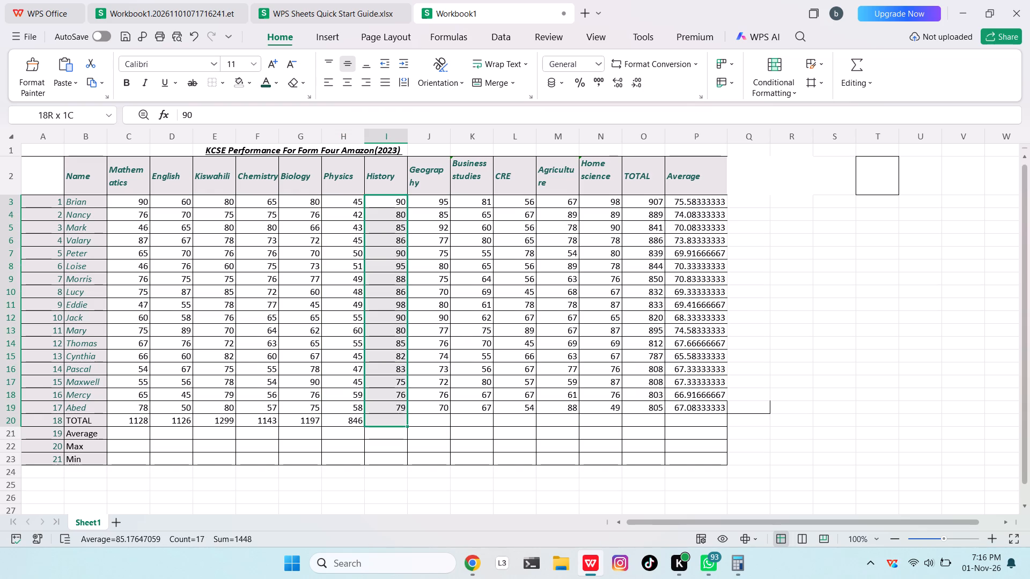
left_click_drag(376, 417, 376, 406)
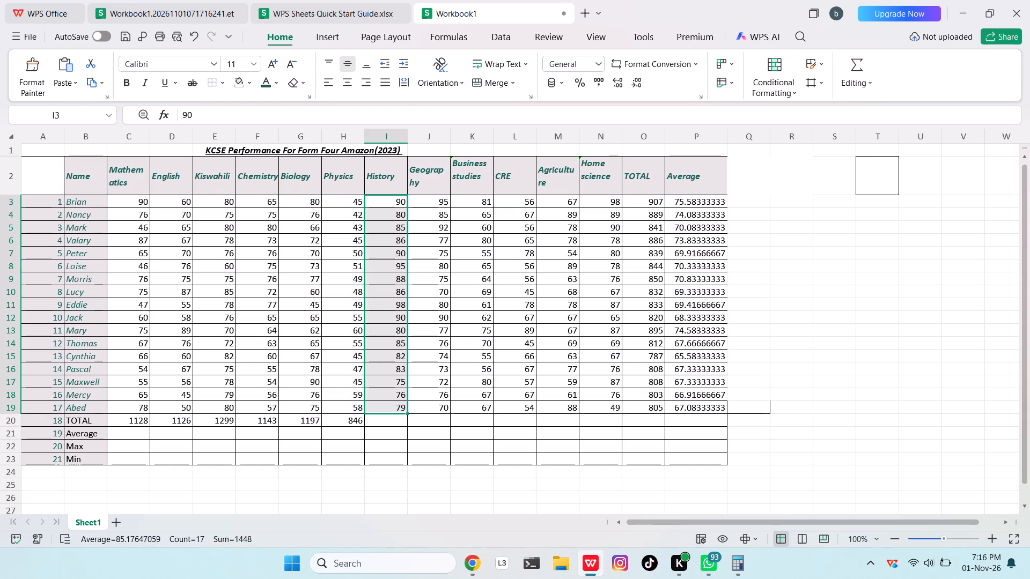
left_click(862, 64)
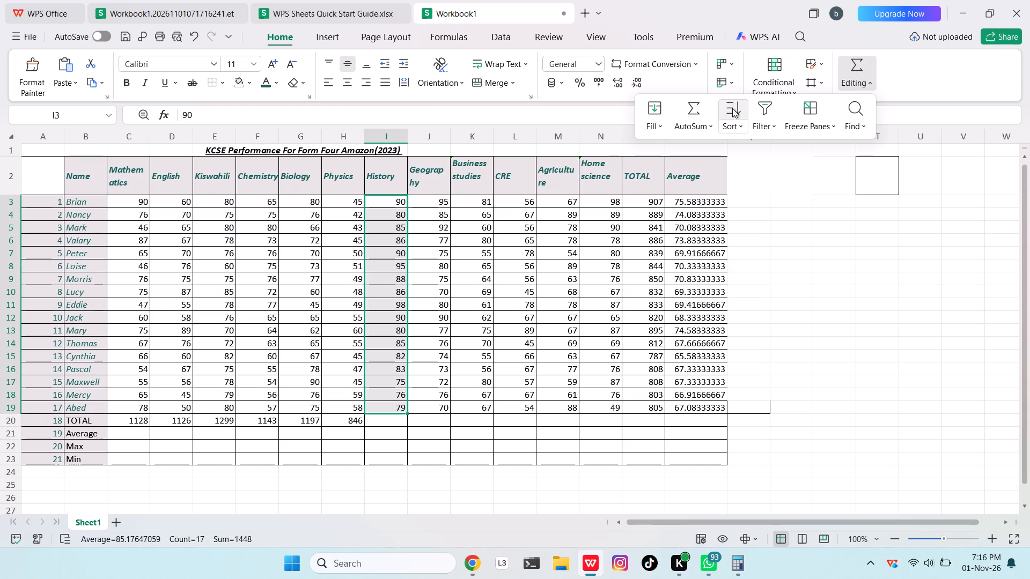
left_click(693, 109)
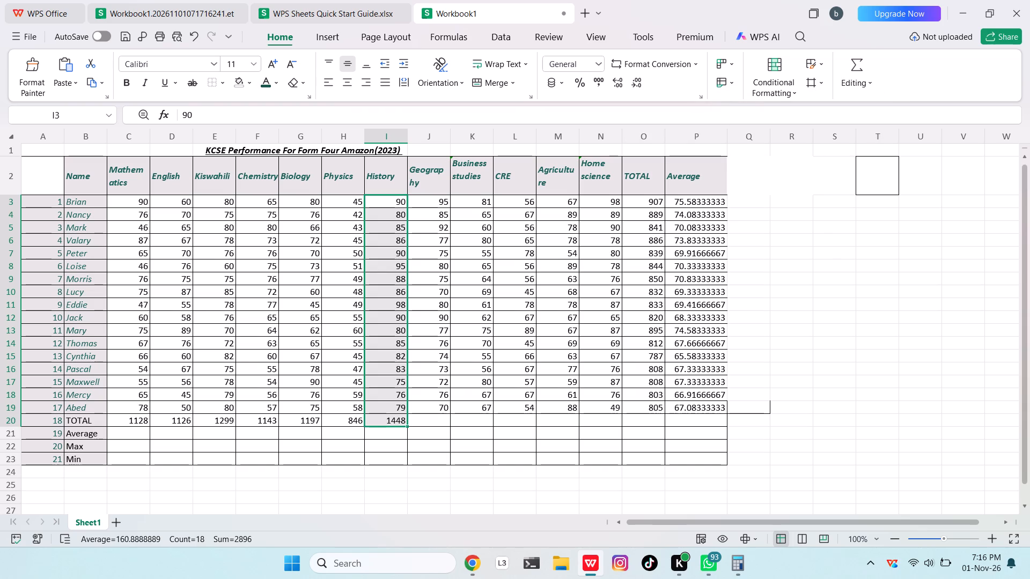
AutoSum the Geography marks J3:J19 into the TOTAL row cell J20.
left_click(445, 199)
left_click_drag(445, 199, 435, 268)
left_click(431, 260)
left_click(429, 190)
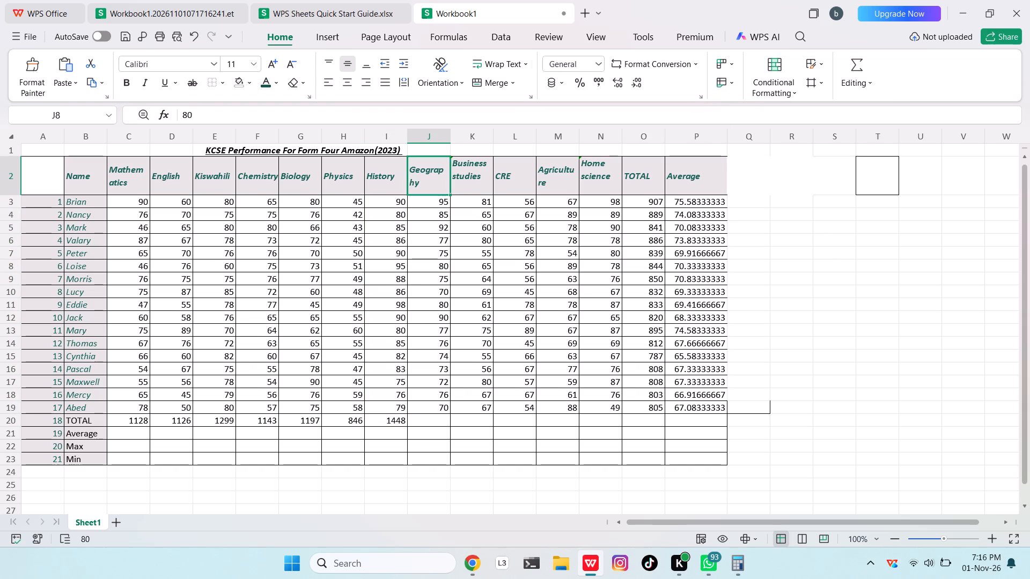
left_click_drag(431, 203, 435, 409)
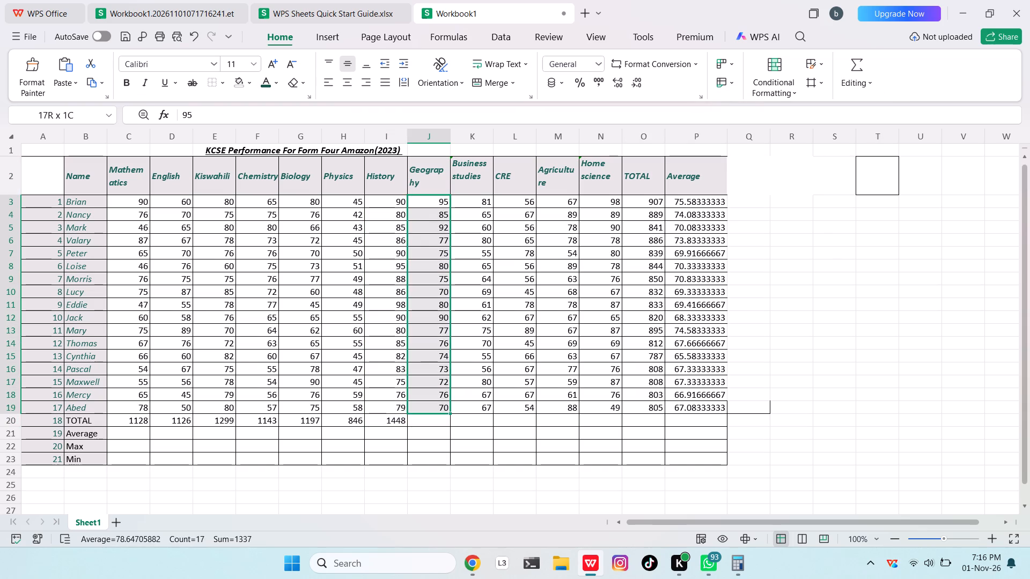
left_click_drag(435, 409, 432, 398)
left_click(512, 296)
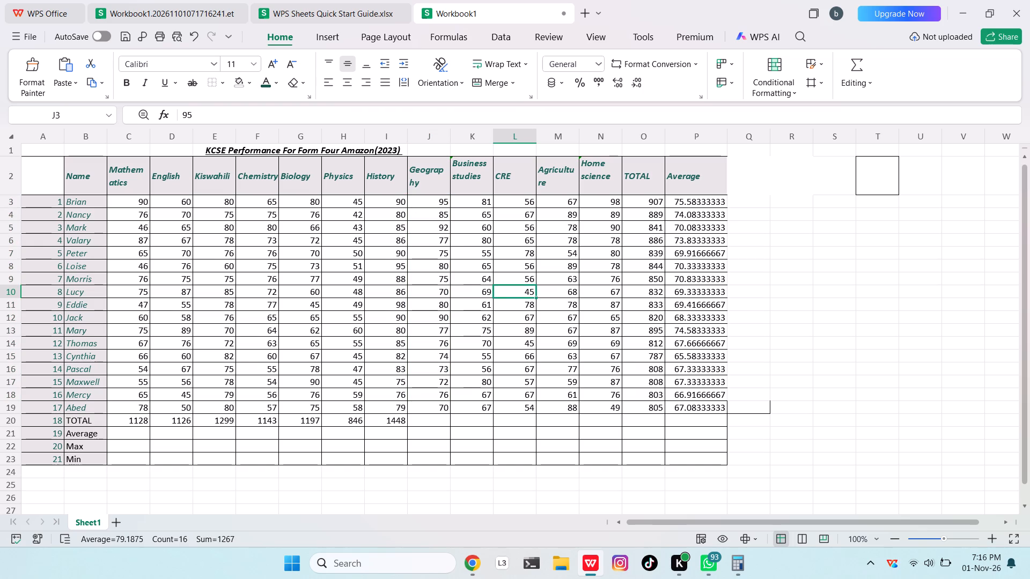
left_click_drag(432, 199, 417, 406)
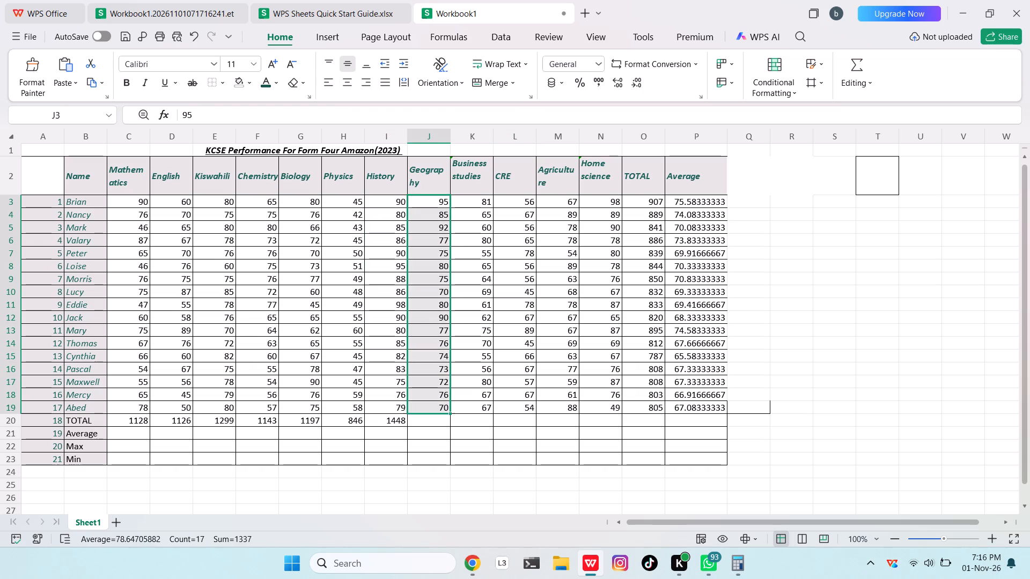
left_click(843, 64)
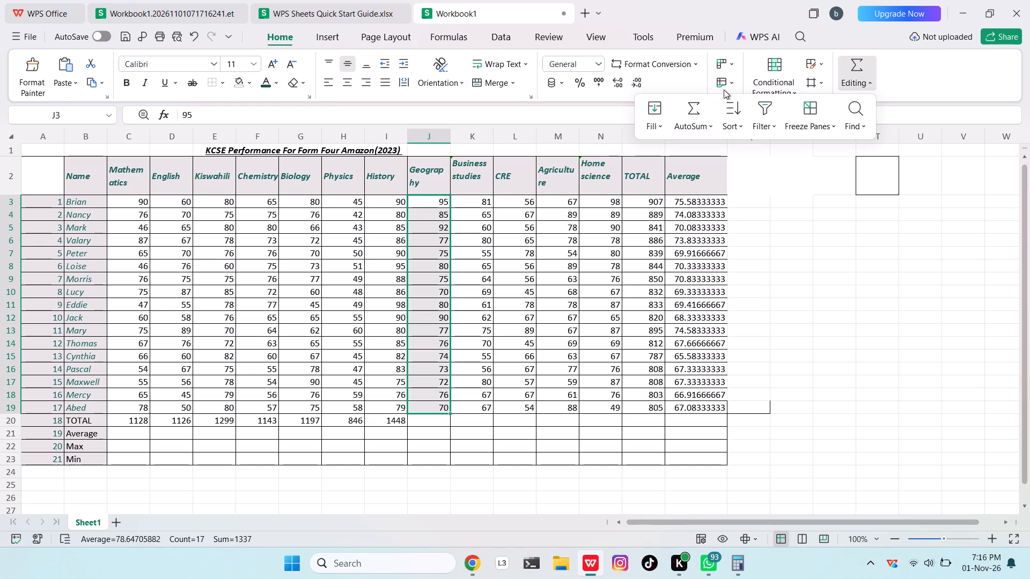
left_click(695, 111)
AutoSum the Business studies marks K3:K19 into the TOTAL row cell K20.
left_click_drag(483, 201, 473, 389)
left_click(536, 294)
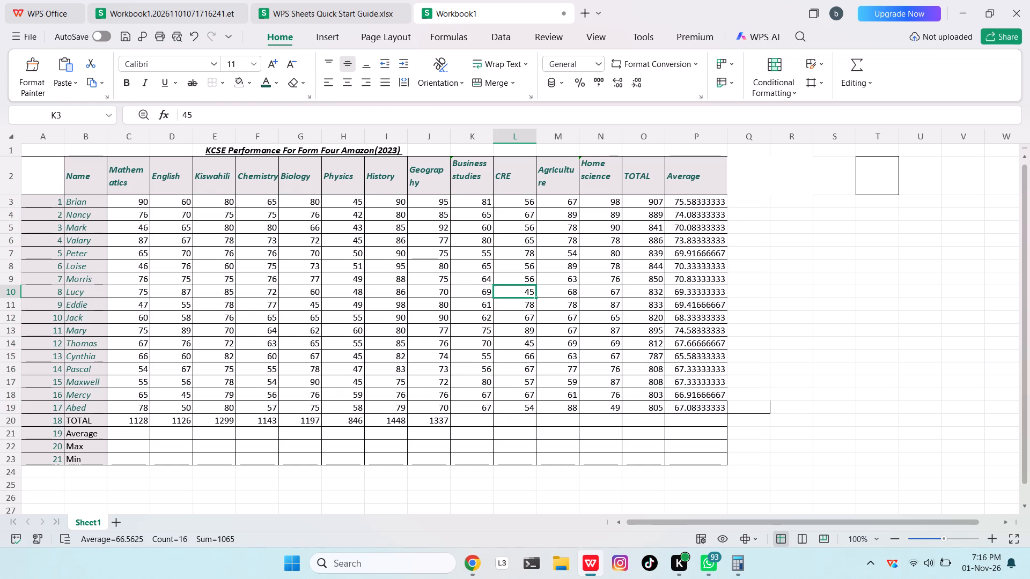
left_click_drag(475, 199, 474, 400)
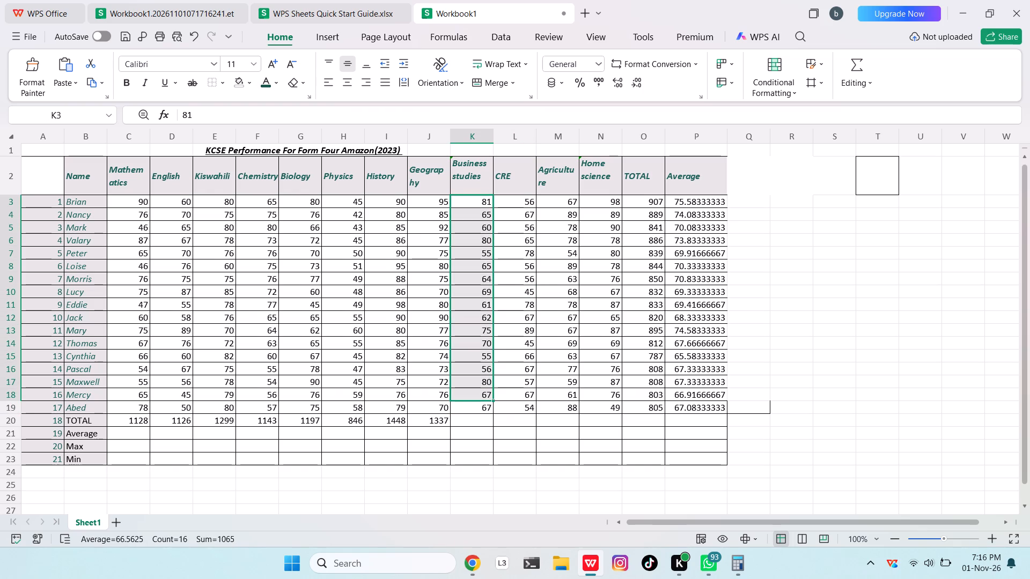
left_click(549, 289)
left_click_drag(479, 203, 472, 377)
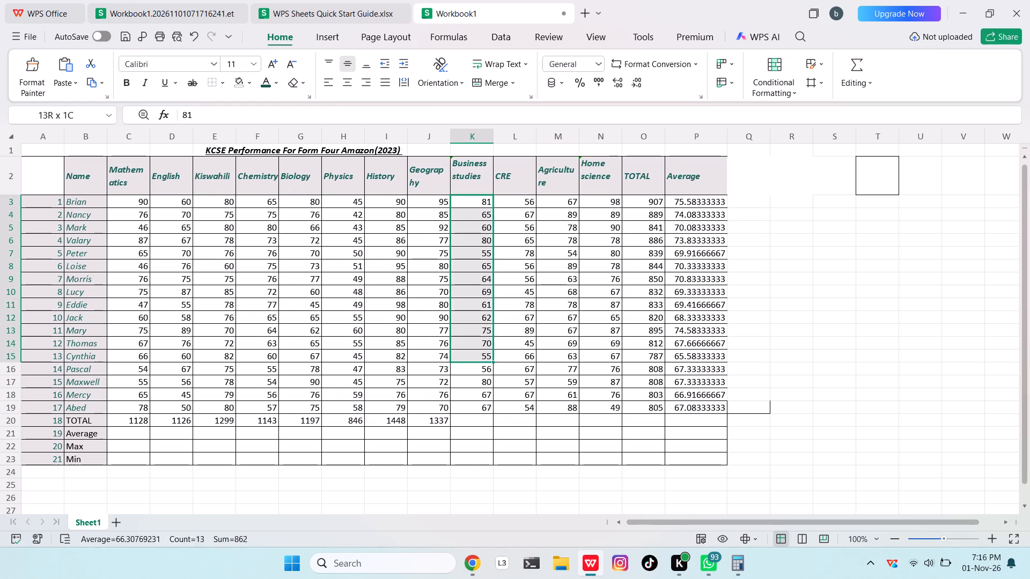
left_click_drag(472, 377, 468, 402)
left_click(843, 60)
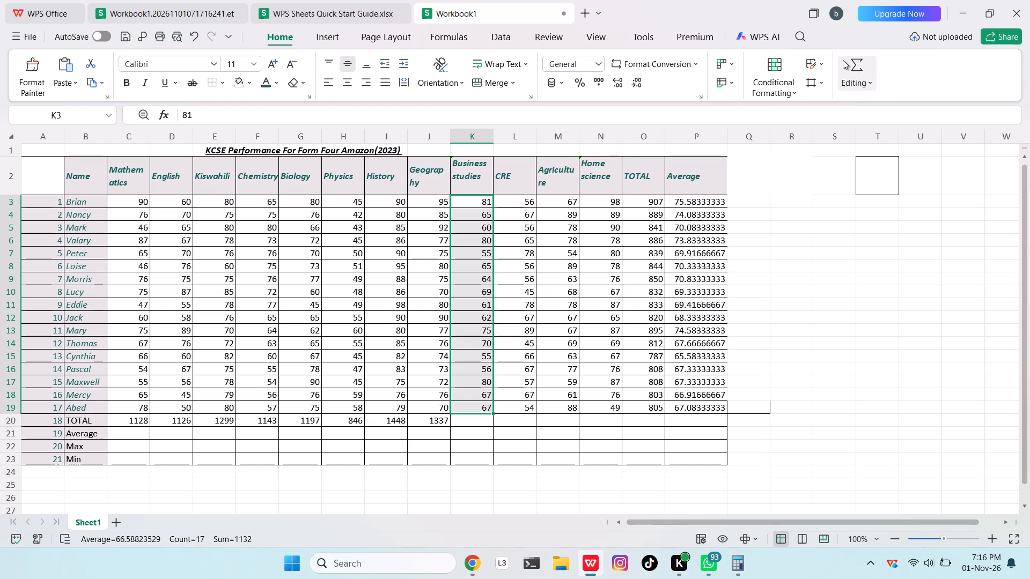
left_click(703, 109)
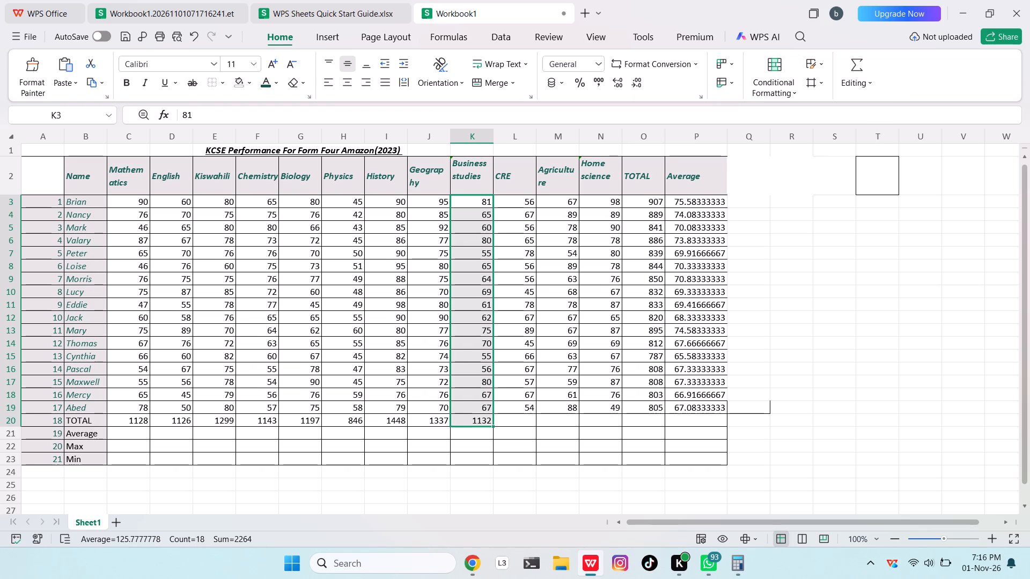
AutoSum the CRE marks L3:L19 into the TOTAL row cell L20.
left_click_drag(531, 198, 507, 399)
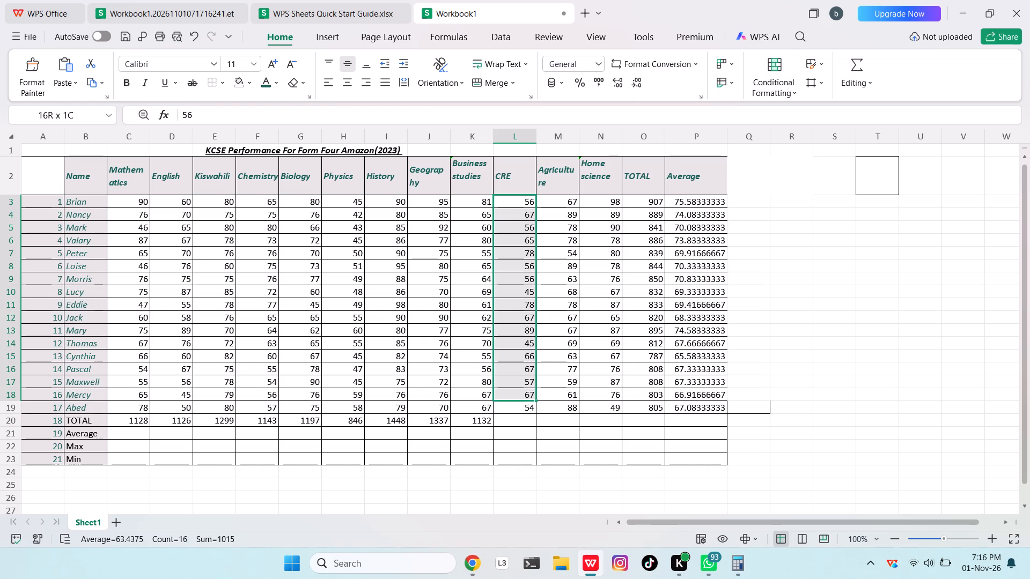
left_click_drag(507, 399, 505, 402)
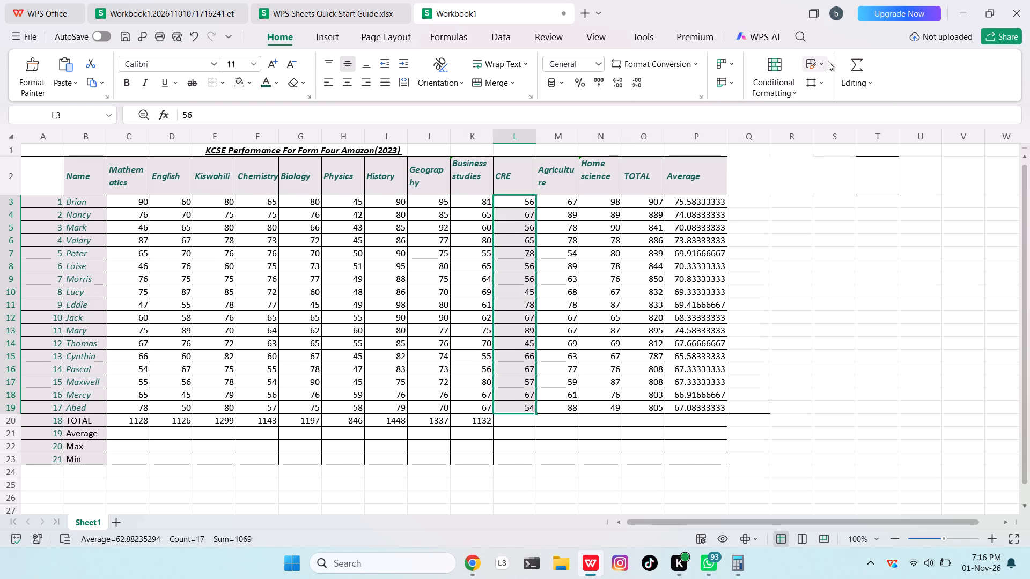
left_click(847, 63)
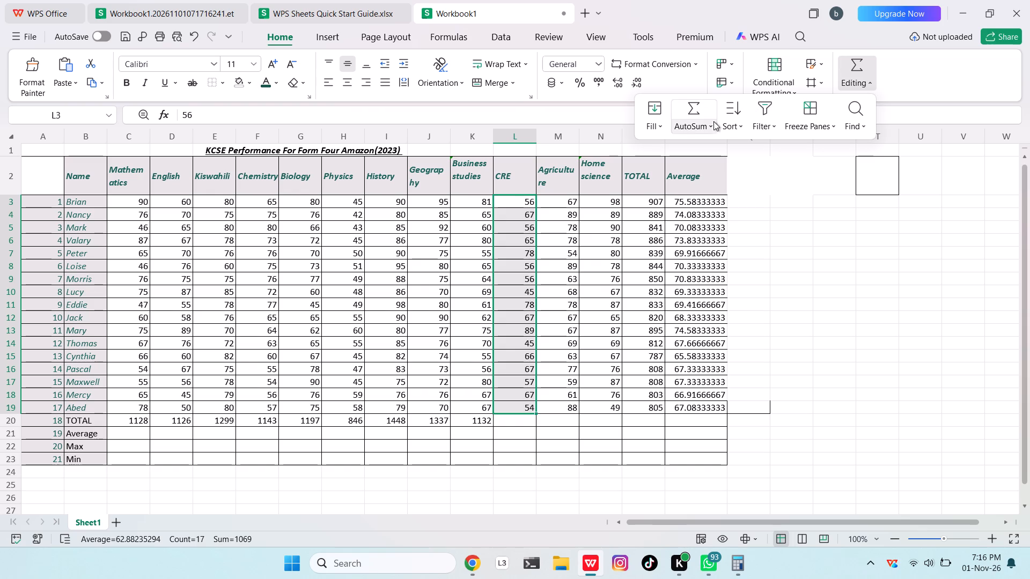
left_click(695, 109)
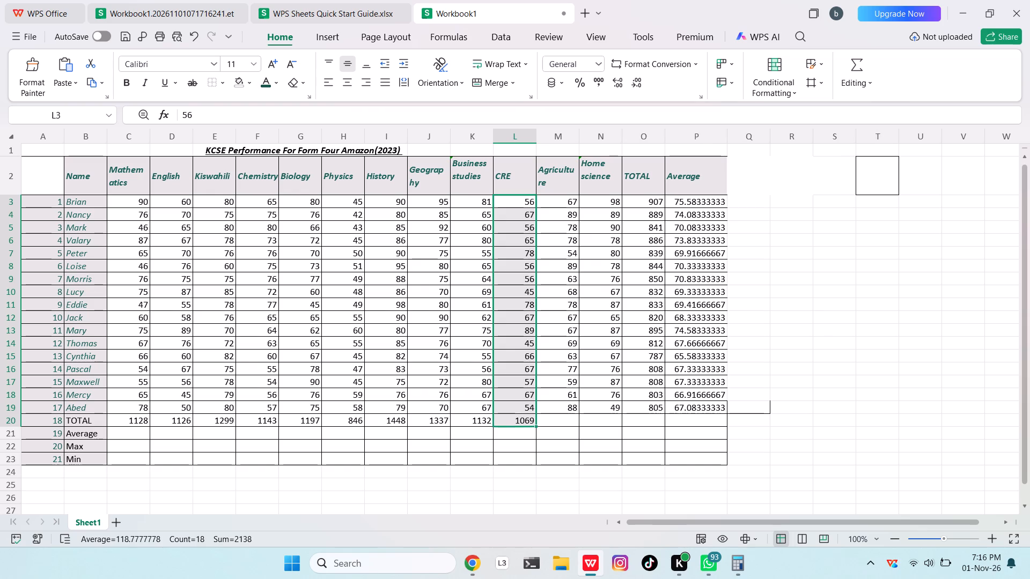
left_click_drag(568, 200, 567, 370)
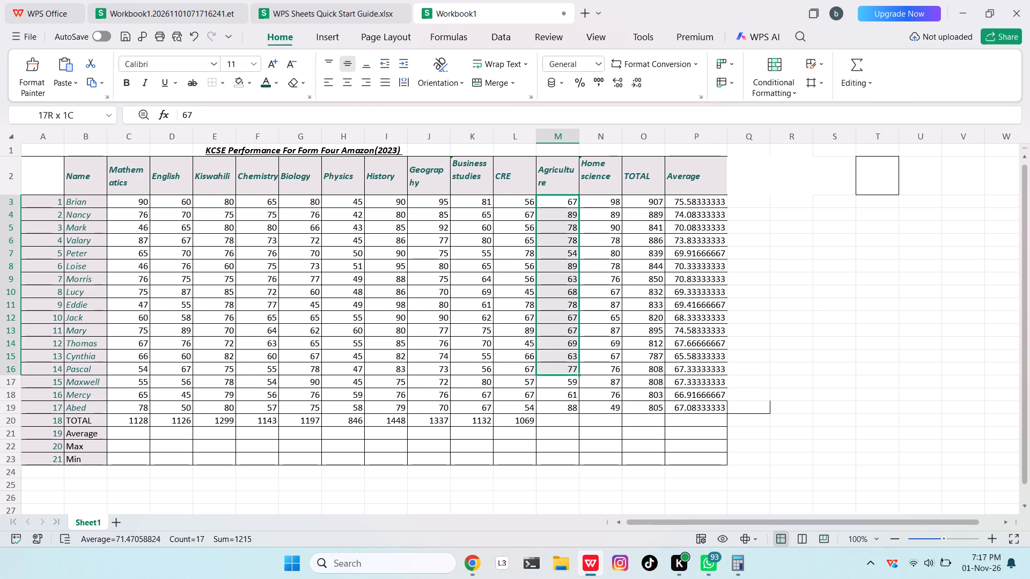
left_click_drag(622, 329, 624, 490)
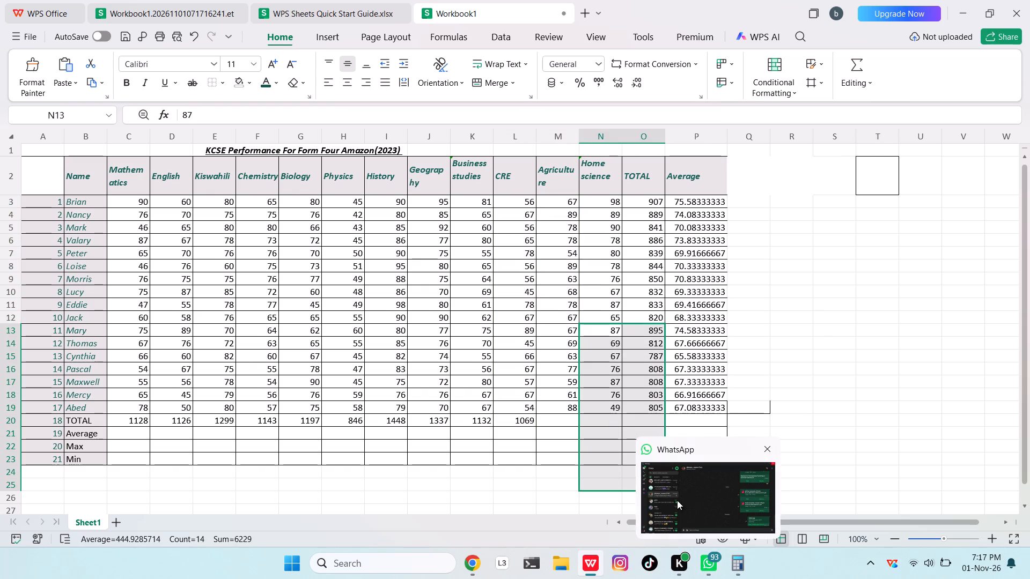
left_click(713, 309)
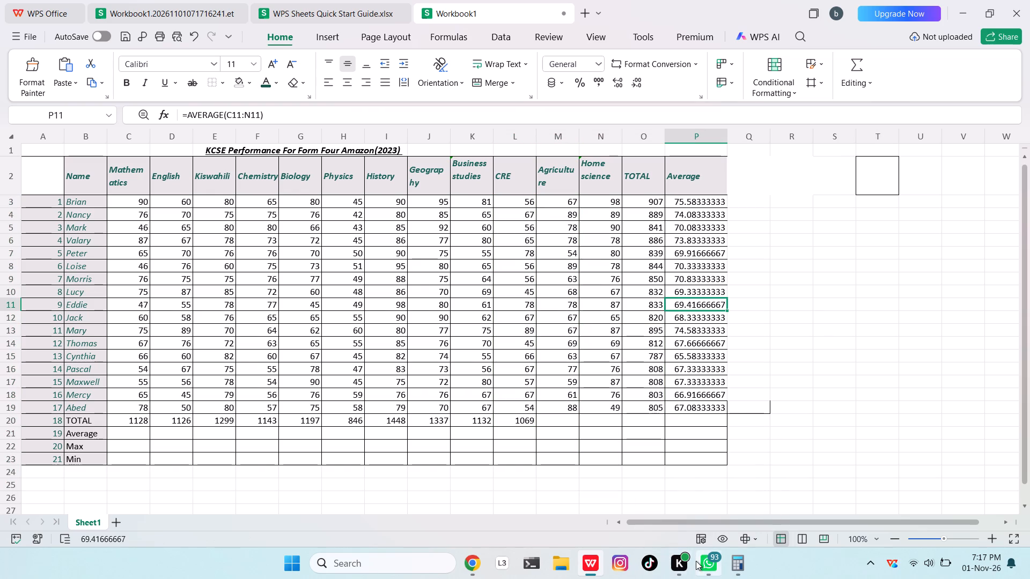
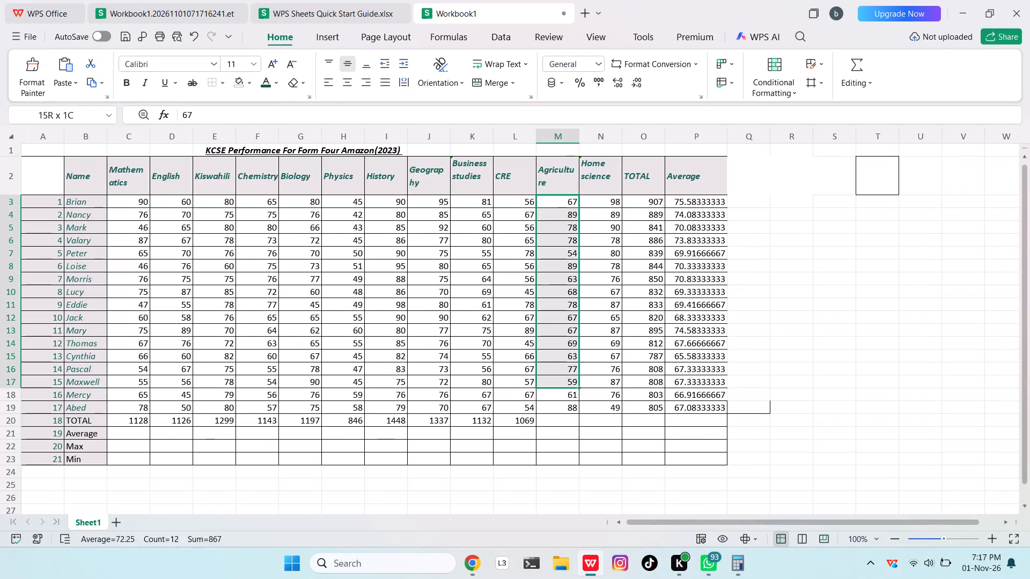
AutoSum the Agriculture marks M3:M19 into the TOTAL row cell M20.
left_click(567, 403)
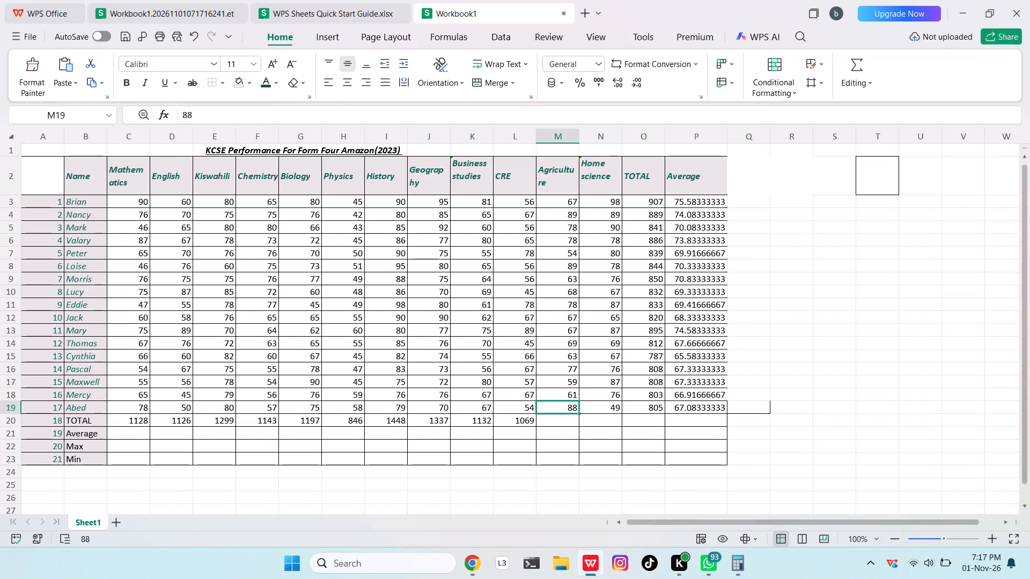
left_click_drag(566, 201, 573, 416)
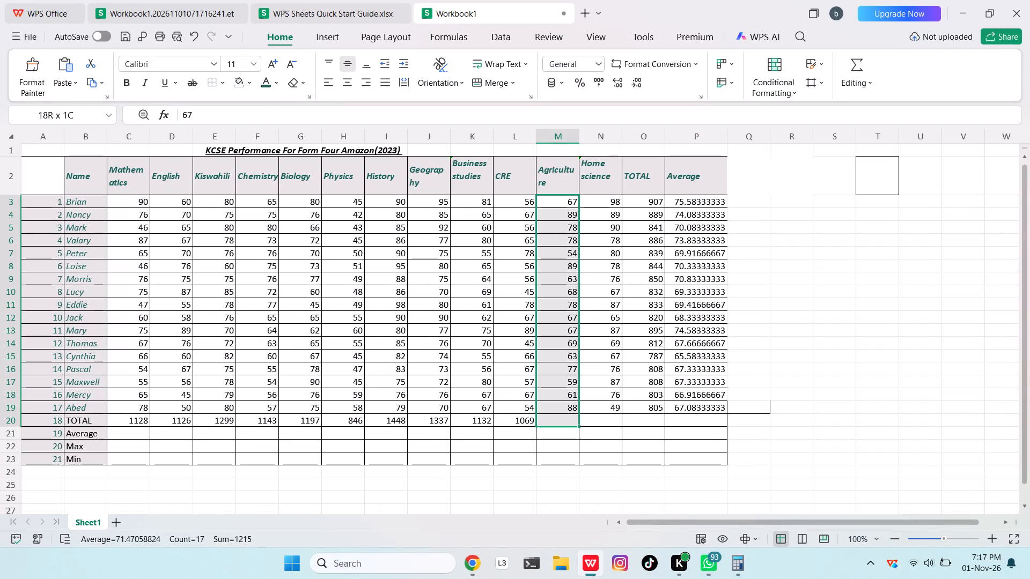
left_click_drag(573, 416, 573, 406)
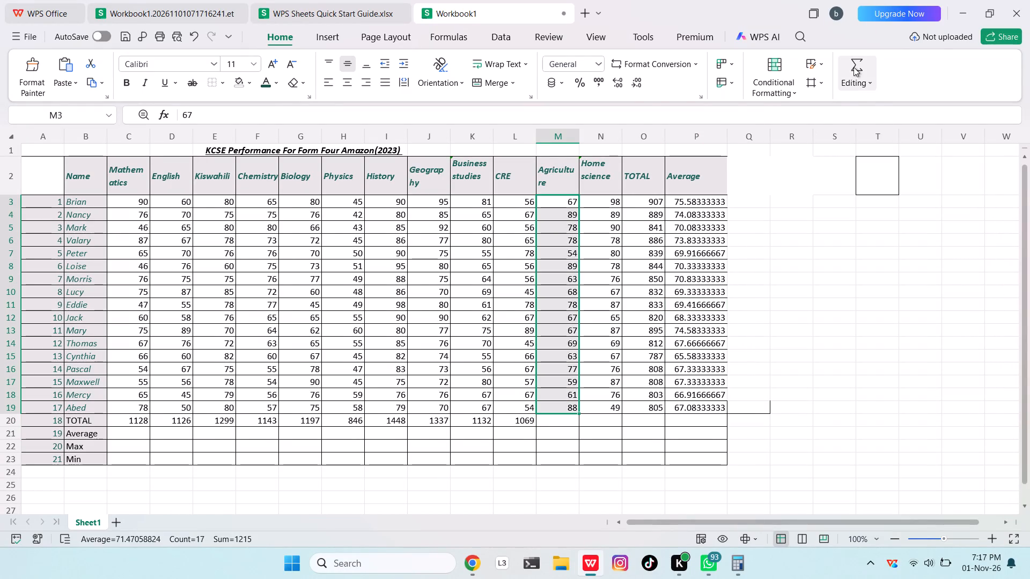
left_click(854, 67)
left_click(697, 112)
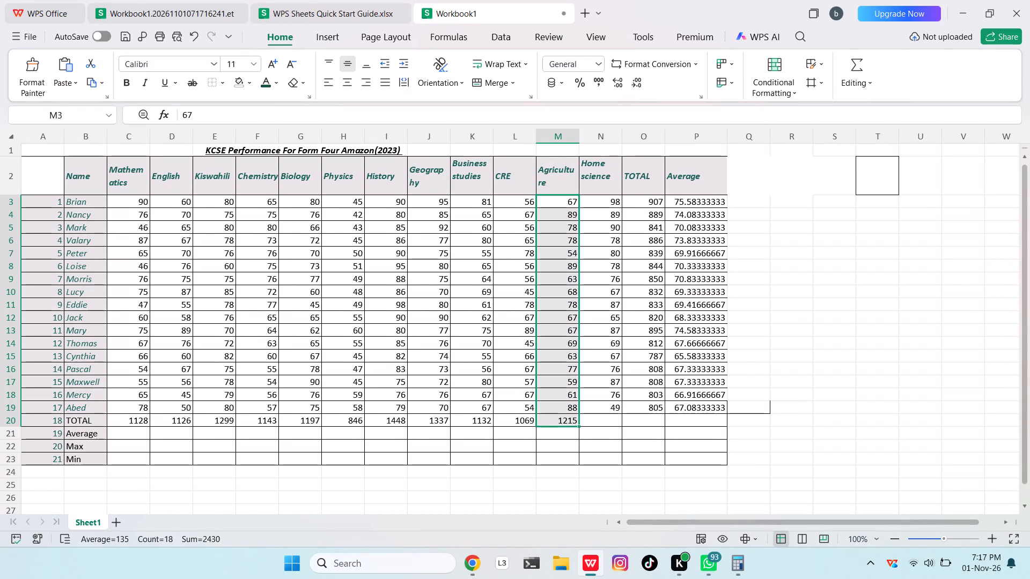
AutoSum the Home science marks N3:N19 into the TOTAL row cell N20.
left_click_drag(606, 201, 615, 364)
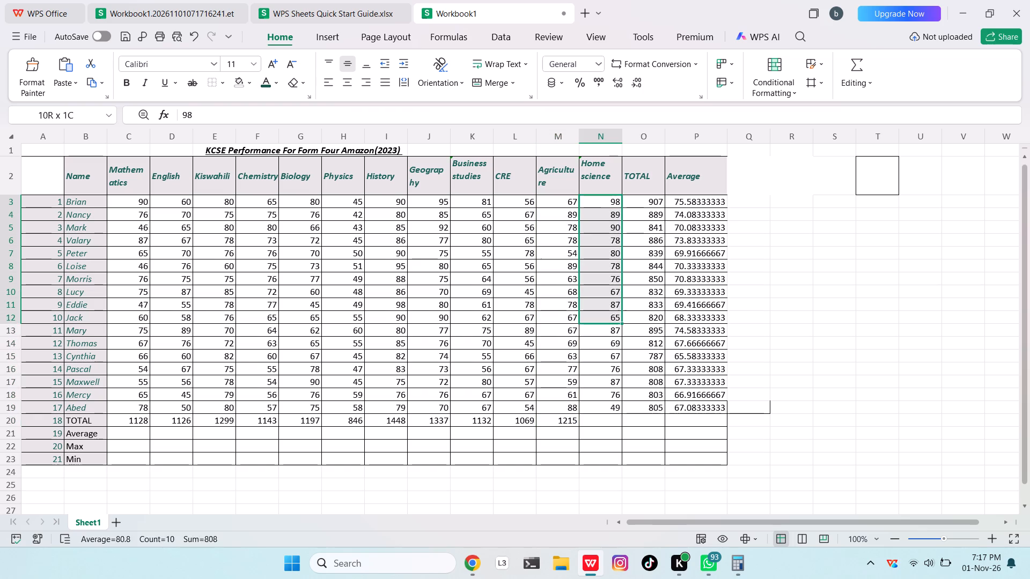
left_click_drag(615, 364, 613, 399)
left_click(659, 221)
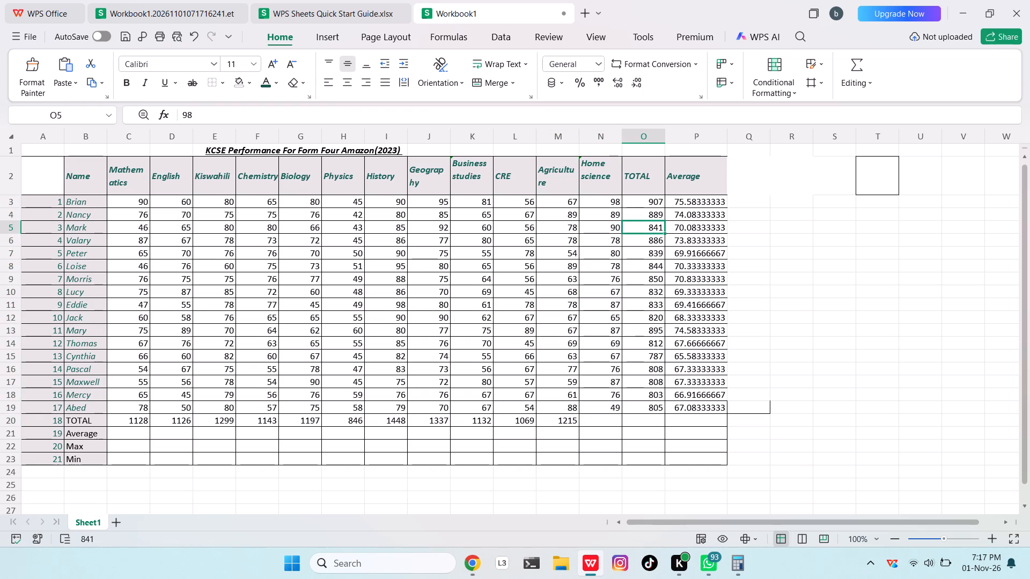
left_click_drag(606, 201, 589, 403)
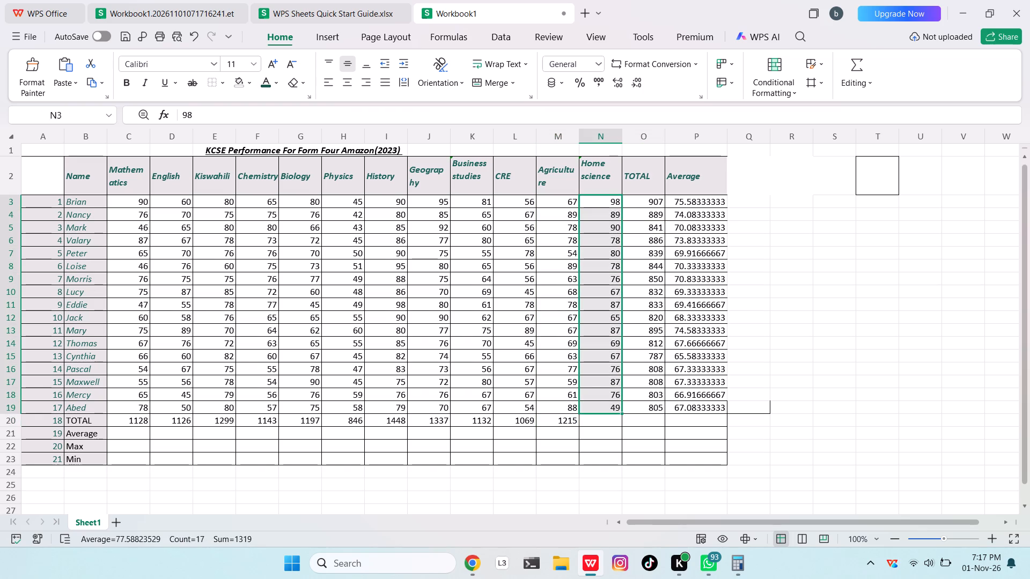
left_click(857, 61)
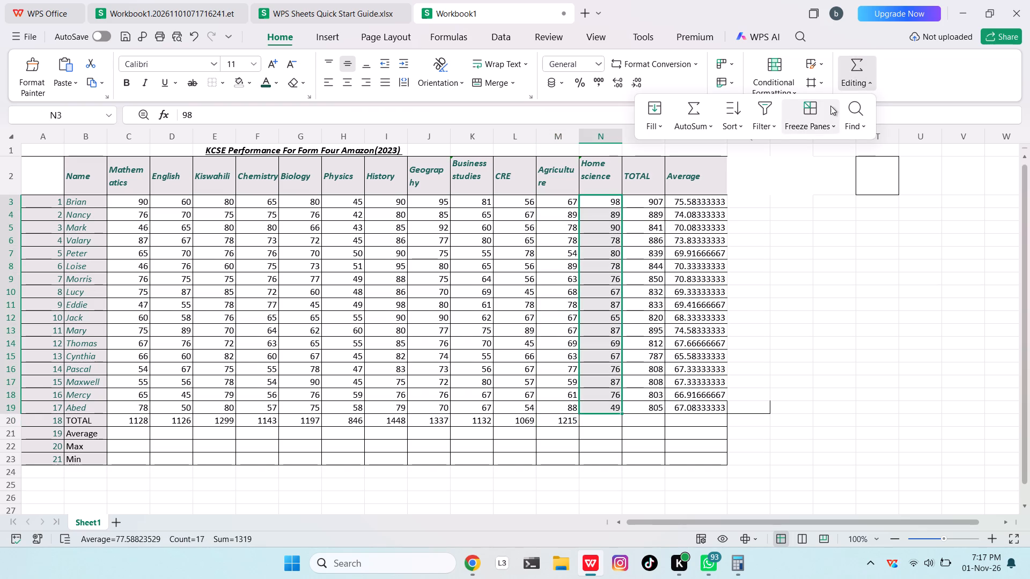
left_click(698, 112)
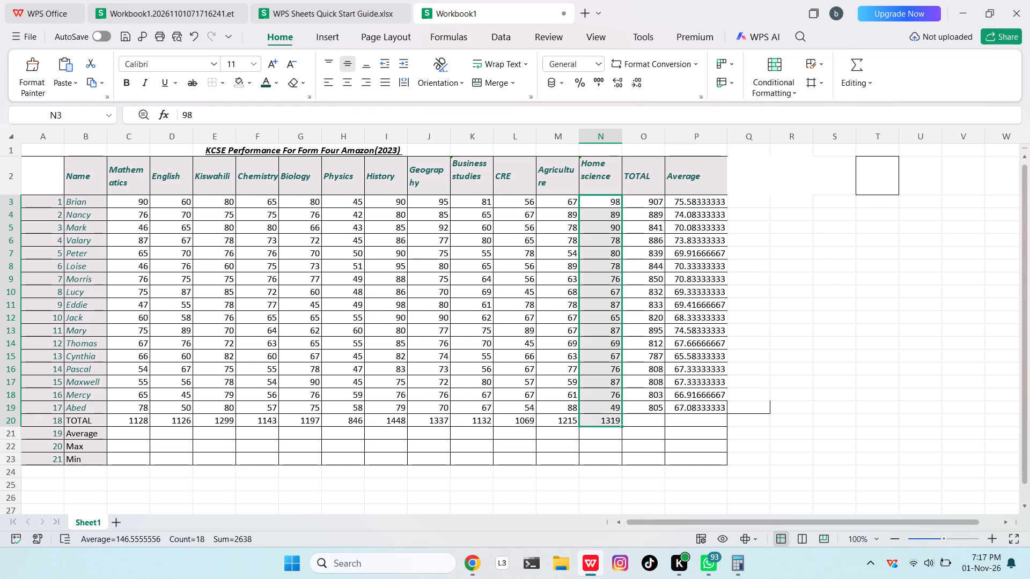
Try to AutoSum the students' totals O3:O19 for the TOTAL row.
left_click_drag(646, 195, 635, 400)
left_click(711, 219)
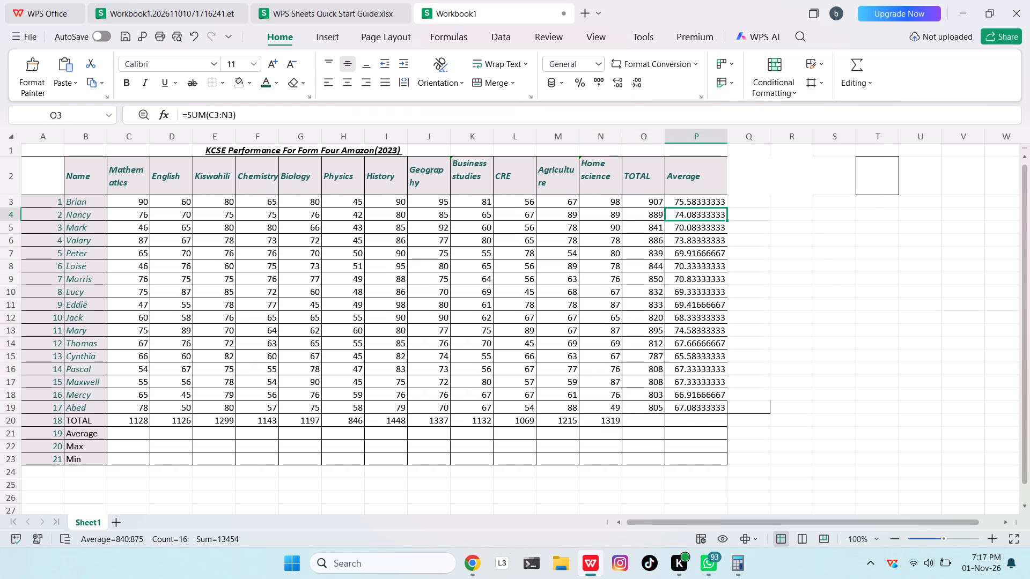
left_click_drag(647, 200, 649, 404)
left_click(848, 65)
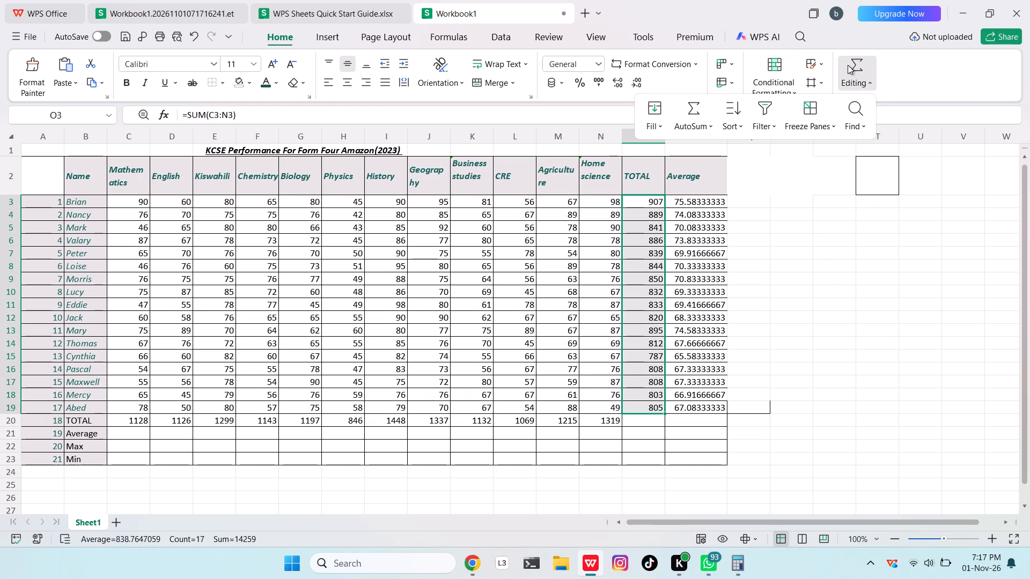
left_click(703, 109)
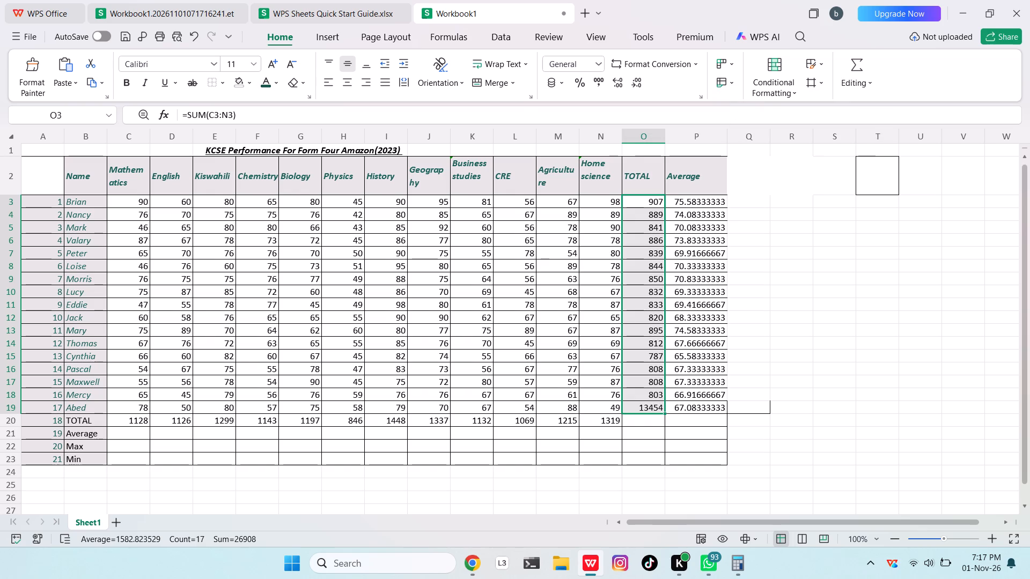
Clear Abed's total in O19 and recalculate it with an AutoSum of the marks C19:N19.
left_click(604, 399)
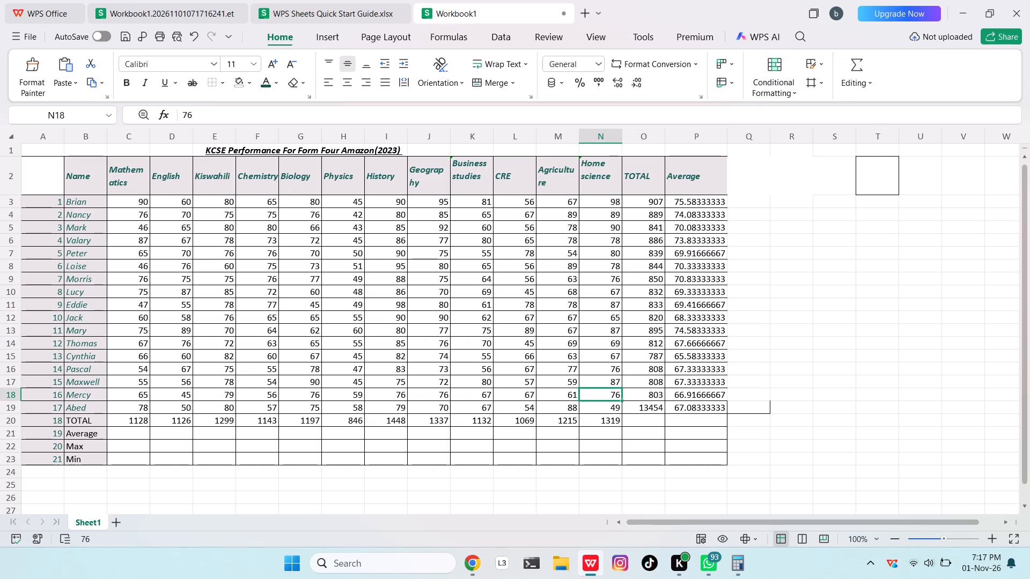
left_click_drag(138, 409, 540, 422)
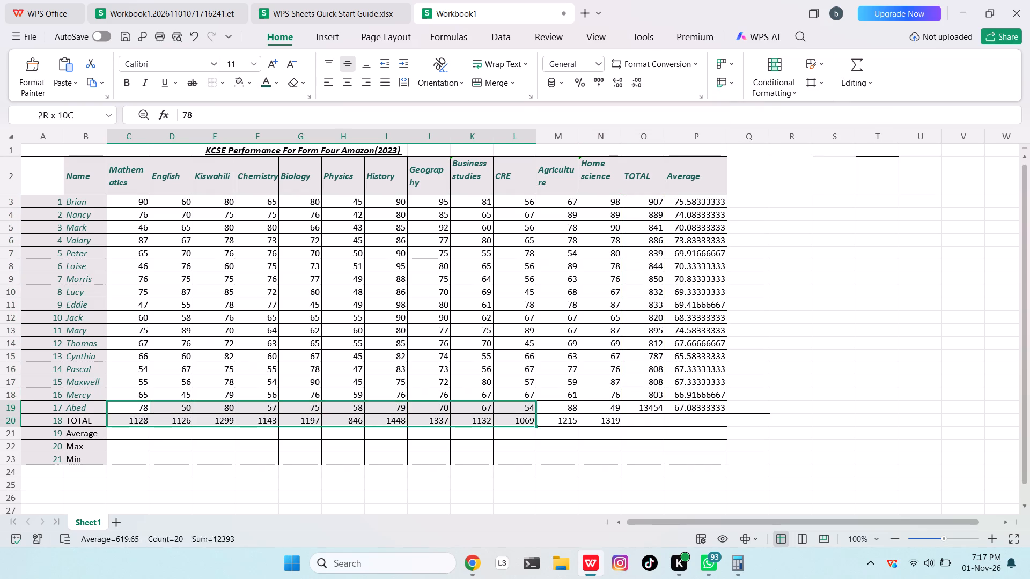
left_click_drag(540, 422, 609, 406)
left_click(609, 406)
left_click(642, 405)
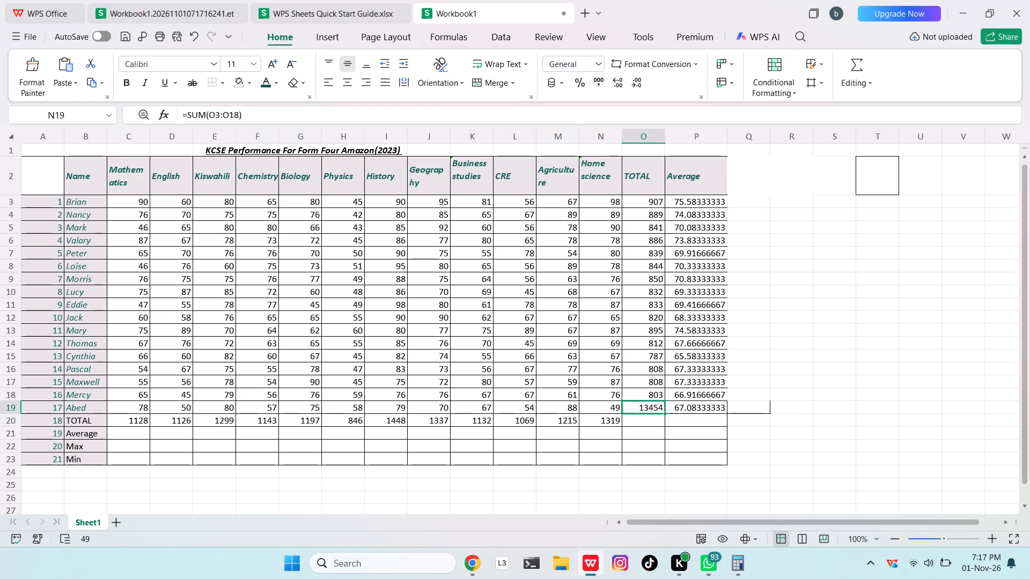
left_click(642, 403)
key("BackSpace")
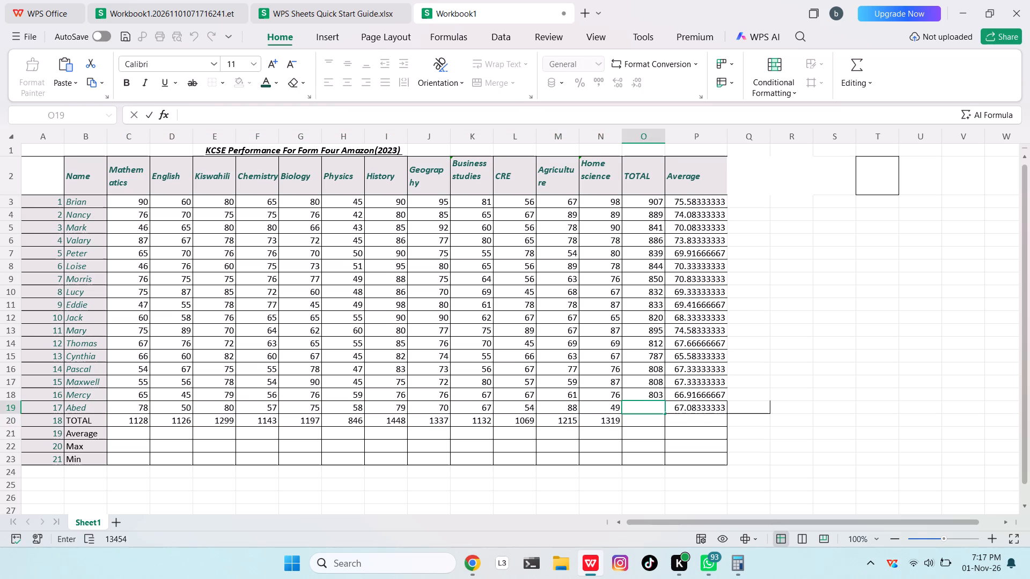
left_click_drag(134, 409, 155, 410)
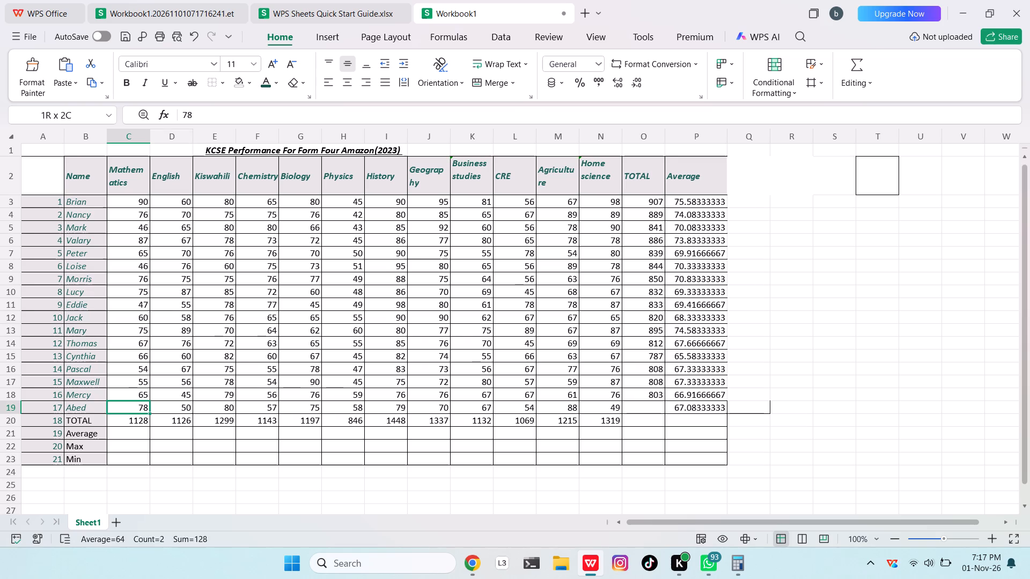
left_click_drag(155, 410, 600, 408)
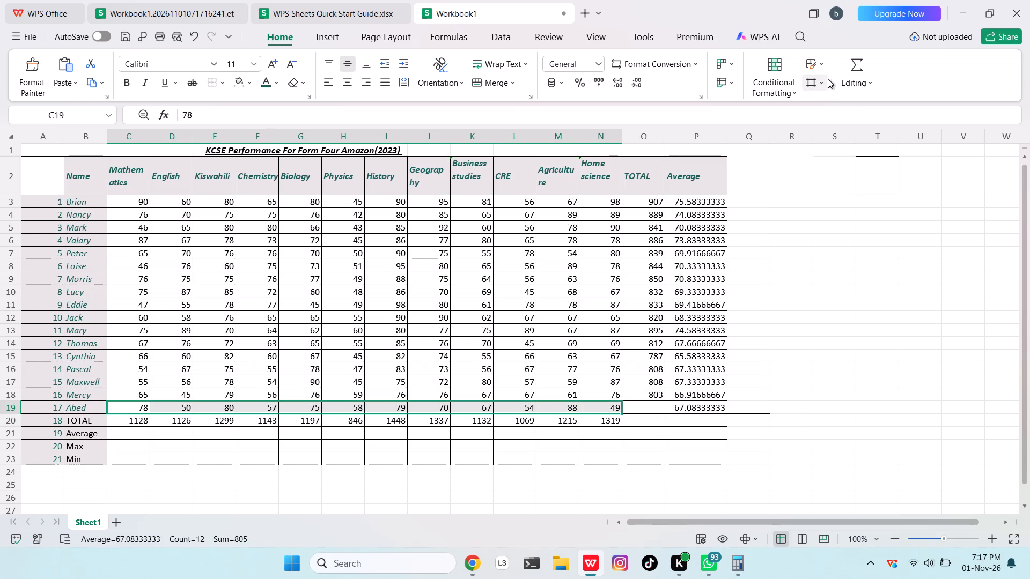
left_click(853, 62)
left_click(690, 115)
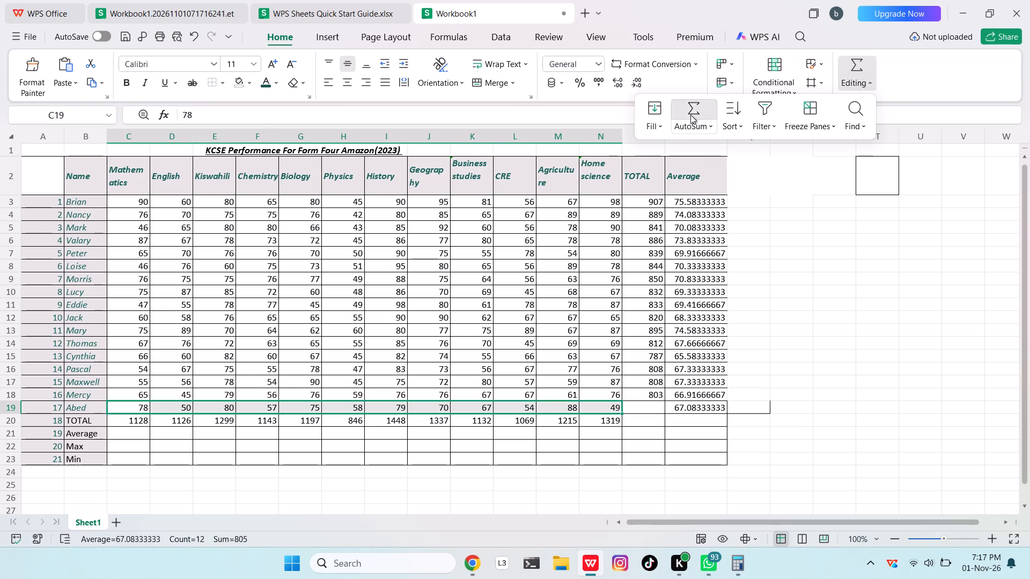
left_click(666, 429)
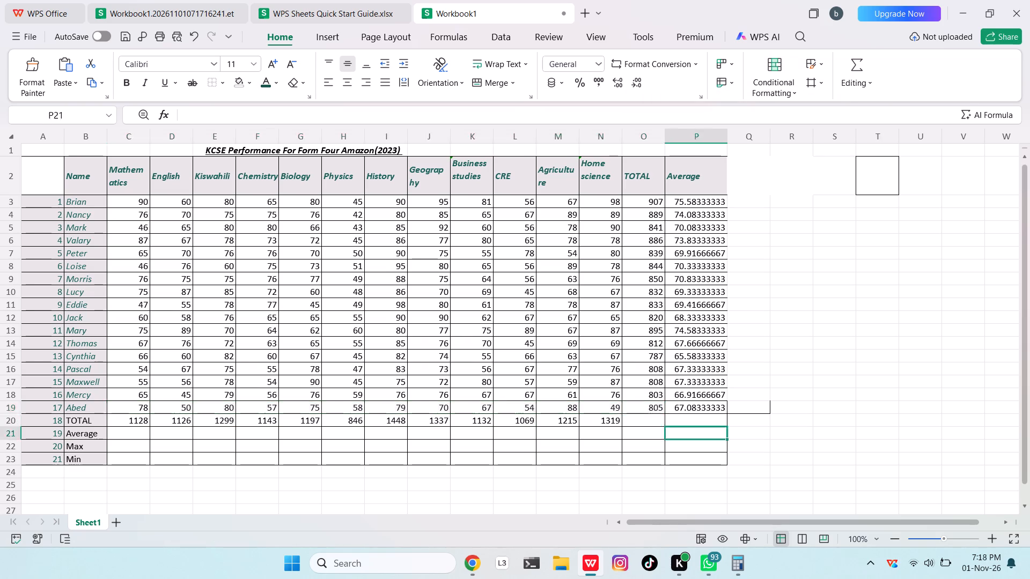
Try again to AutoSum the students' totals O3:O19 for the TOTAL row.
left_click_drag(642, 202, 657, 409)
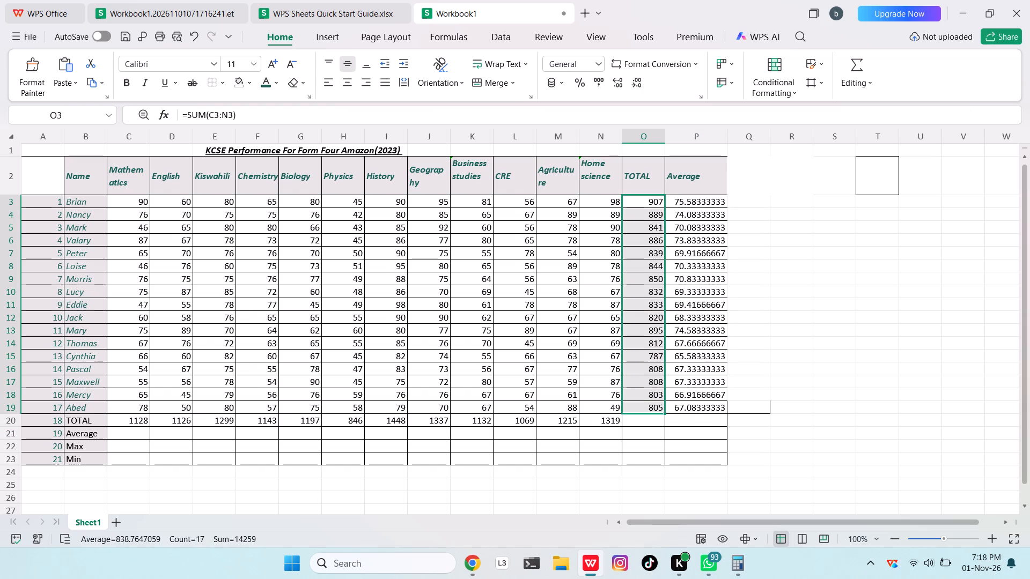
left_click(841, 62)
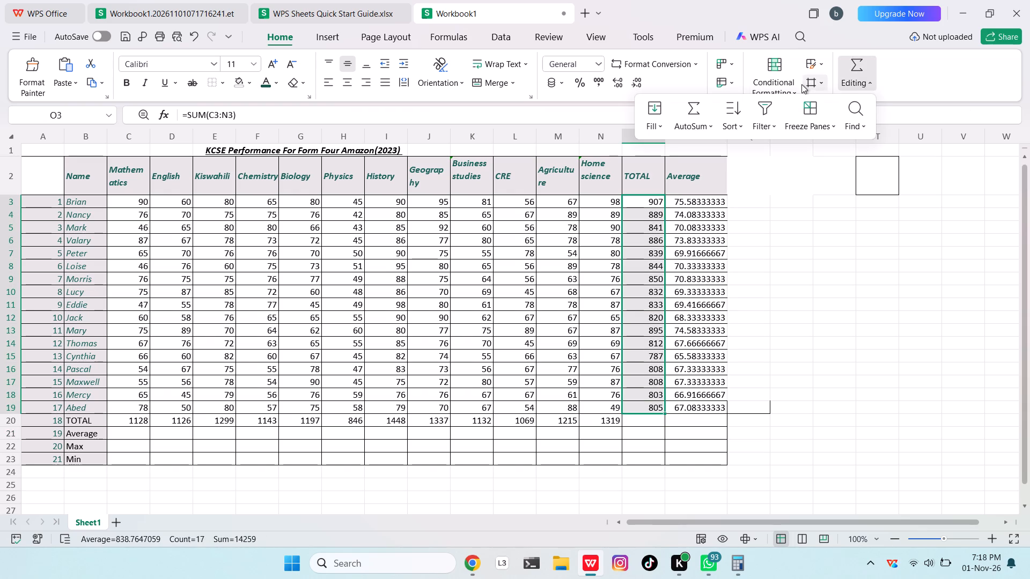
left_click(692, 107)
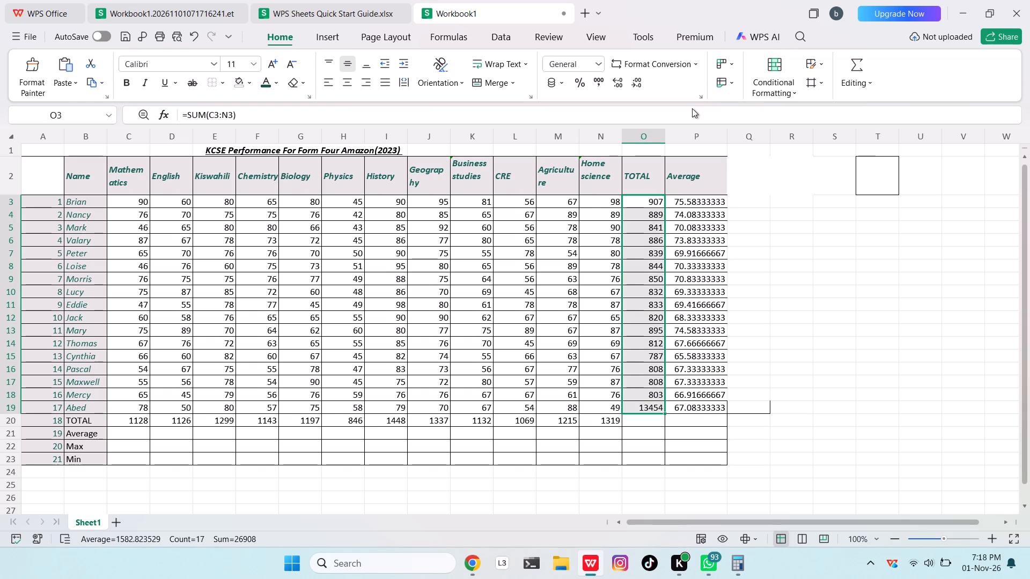
Clear the sum in O19 and restore Abed's total with an AutoSum of the marks C19:N19.
left_click(631, 411)
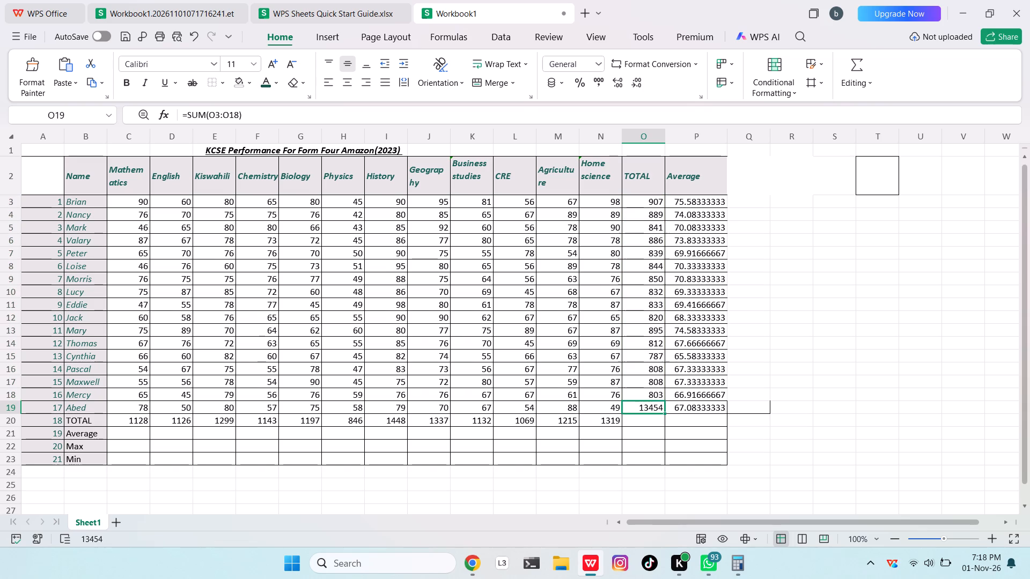
left_click(636, 405)
key("BackSpace")
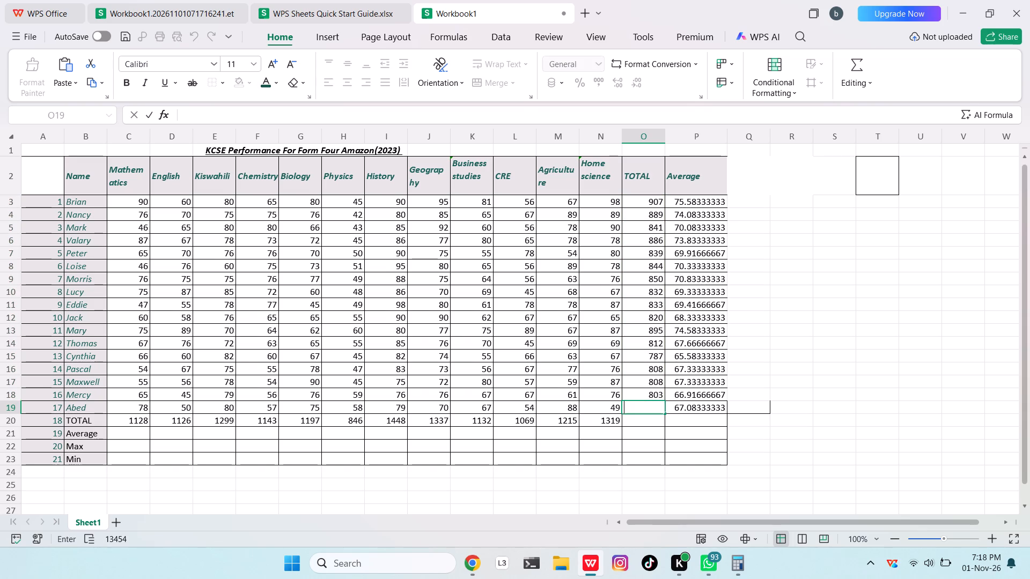
left_click_drag(607, 408, 335, 421)
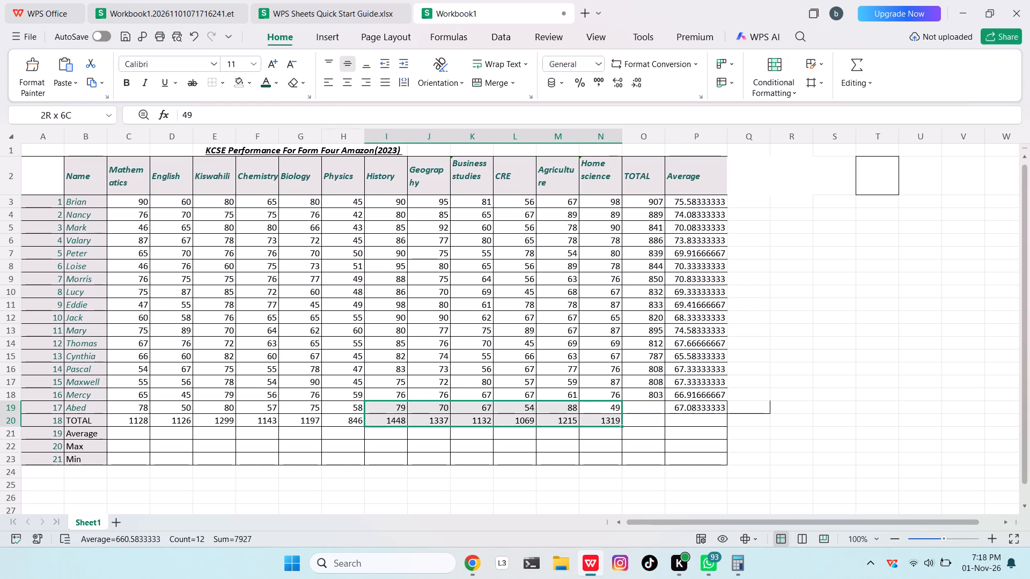
left_click_drag(335, 421, 147, 411)
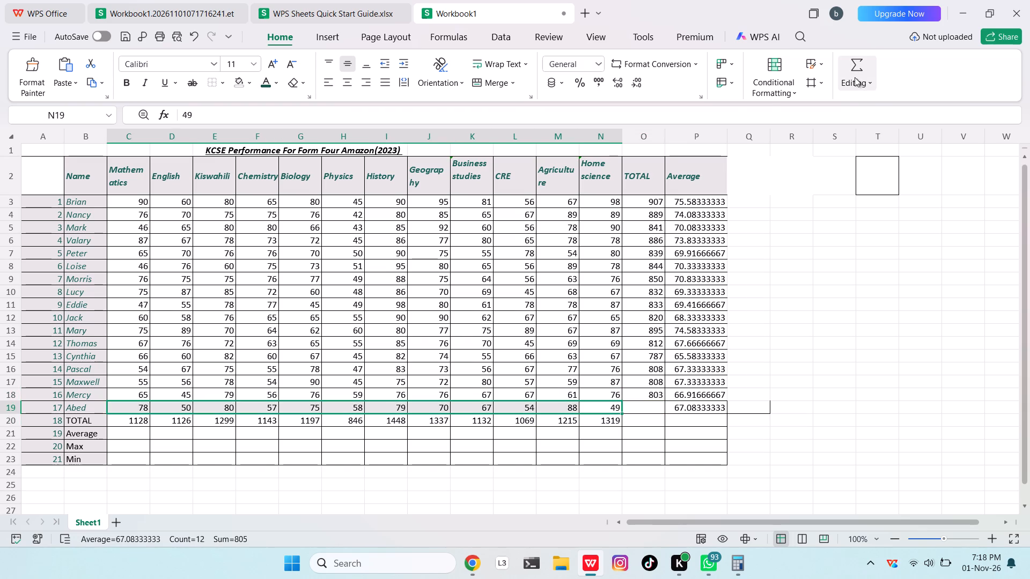
left_click(856, 70)
left_click(686, 107)
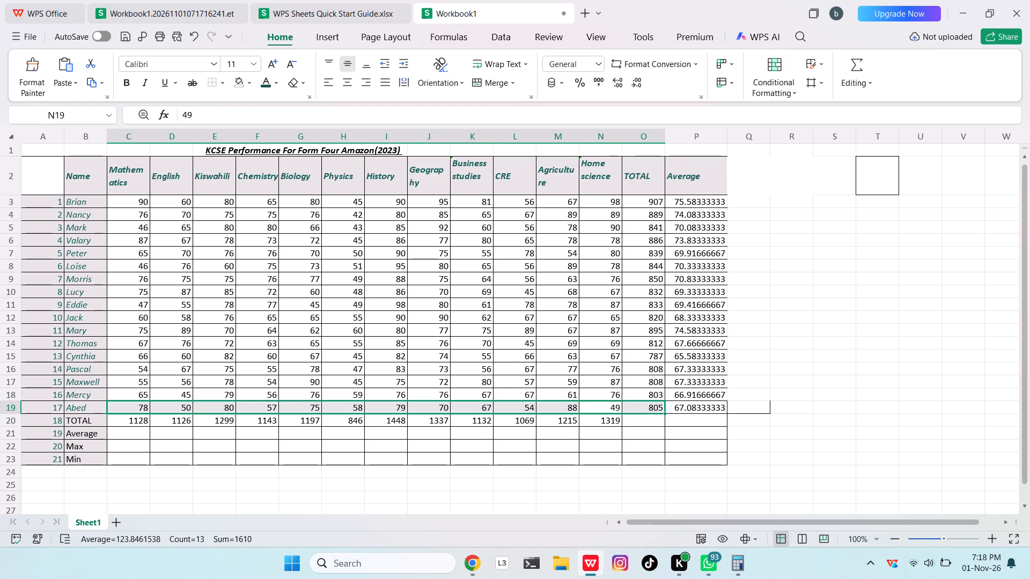
left_click(636, 418)
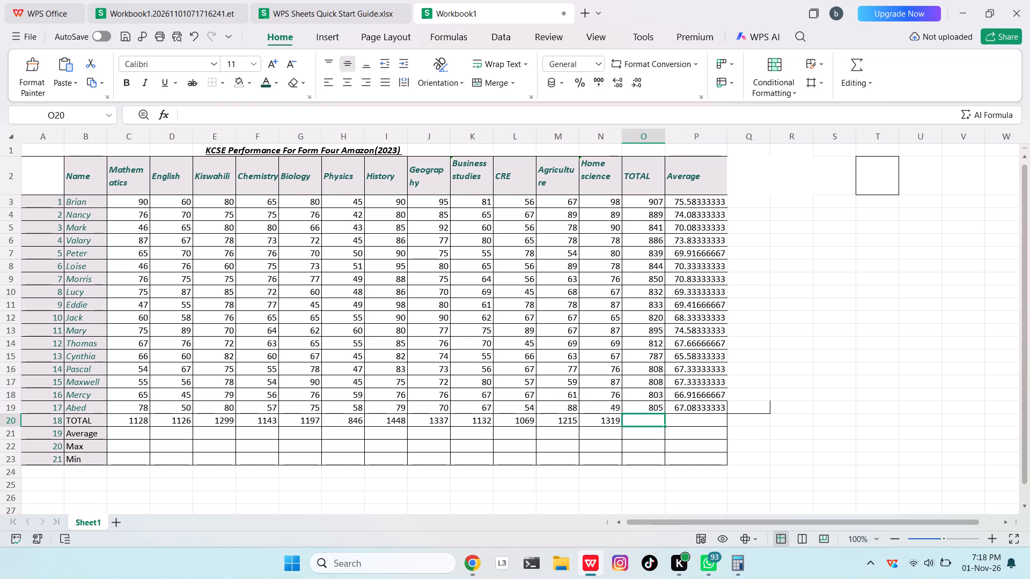
Calculate the average of the Mathematics marks C3:C19 into the Average row cell C21.
left_click_drag(142, 198, 140, 404)
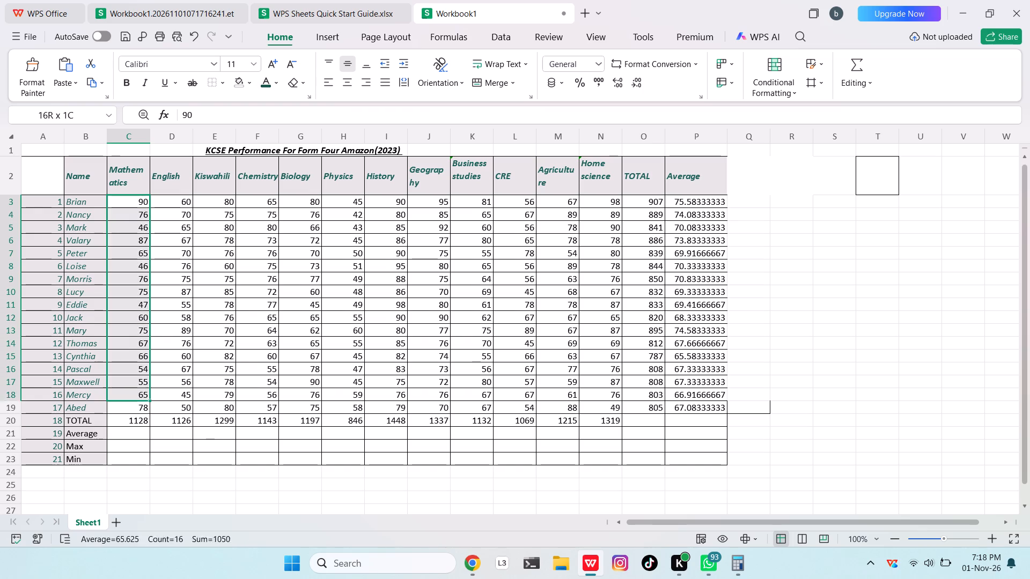
left_click_drag(140, 404, 136, 410)
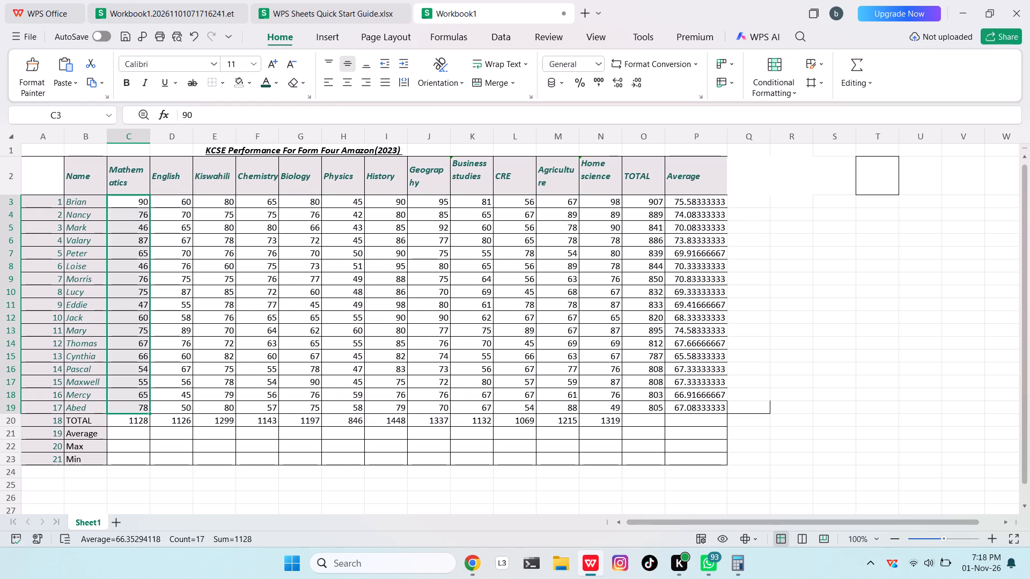
left_click(852, 64)
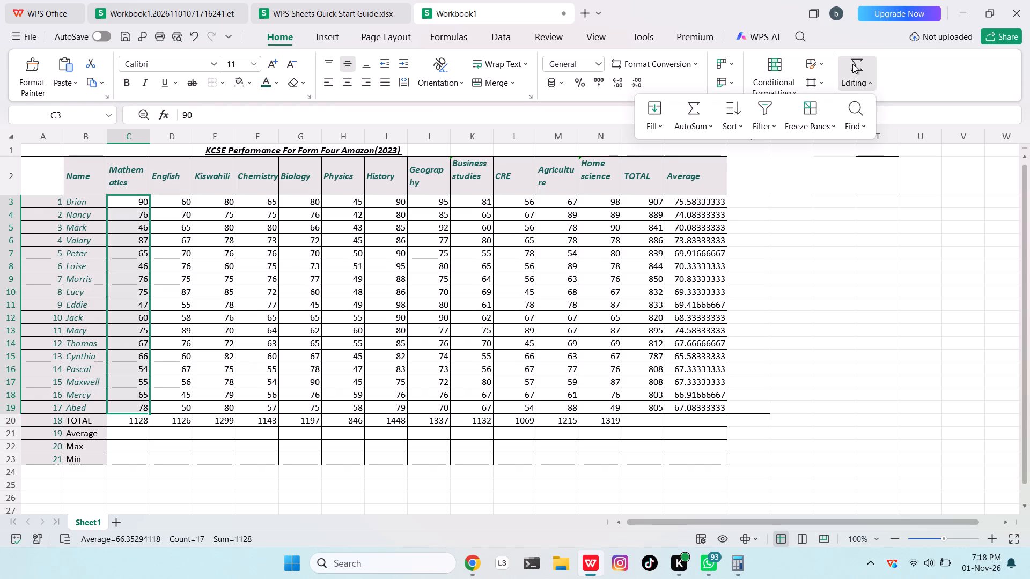
left_click(697, 130)
left_click(693, 180)
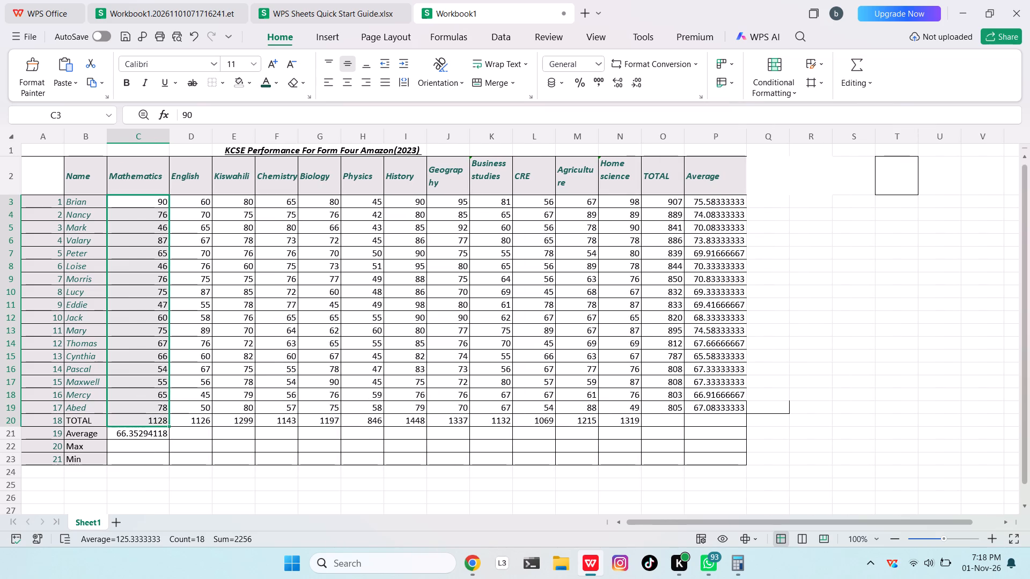
Calculate the average of the English marks D3:D19 into the Average row cell D21.
left_click_drag(205, 203, 200, 374)
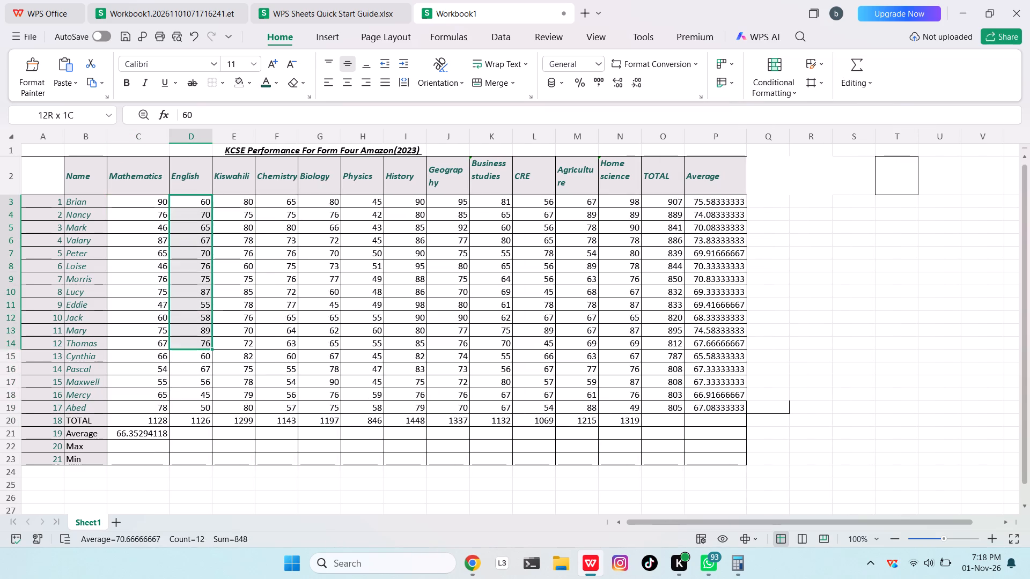
left_click_drag(200, 374, 197, 402)
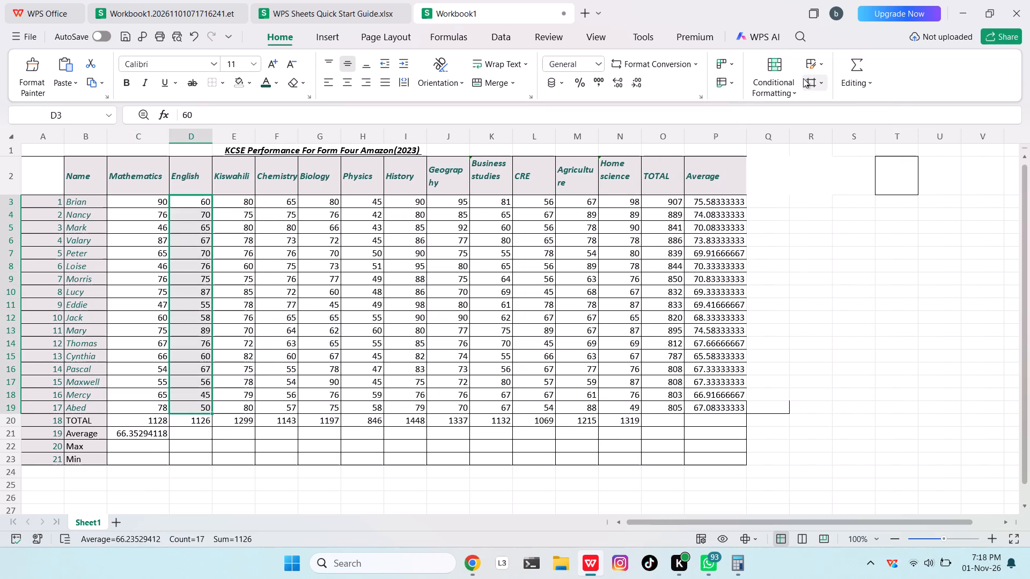
left_click(855, 62)
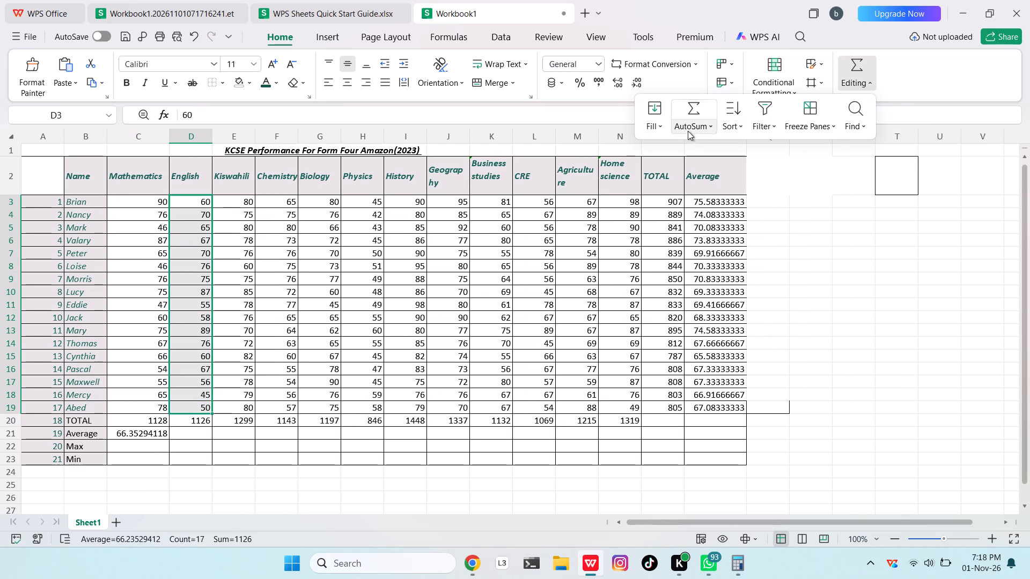
left_click(688, 131)
left_click(705, 169)
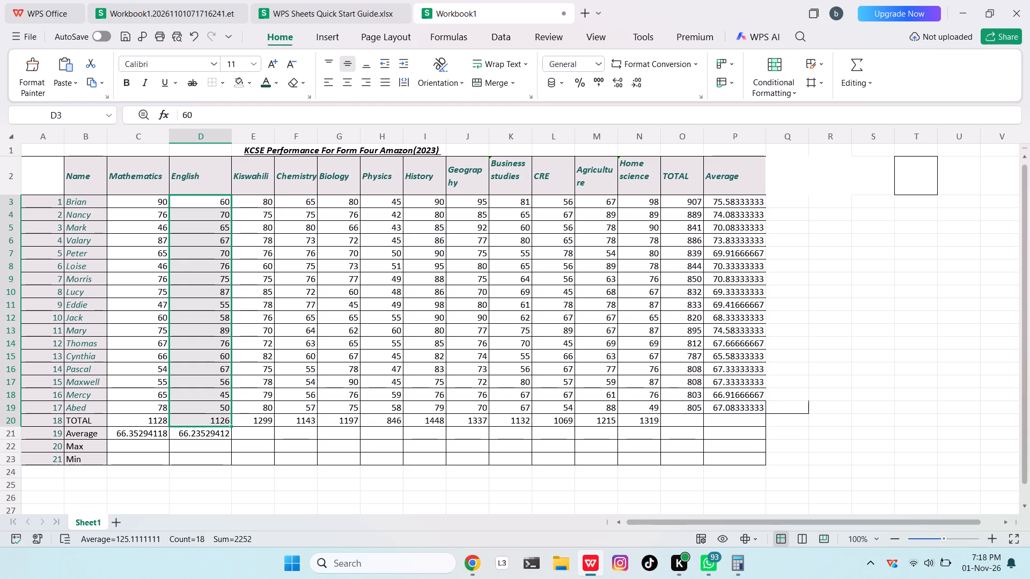
Calculate the average of the Kiswahili marks E3:E19 into the Average row cell E21.
left_click_drag(268, 202, 261, 396)
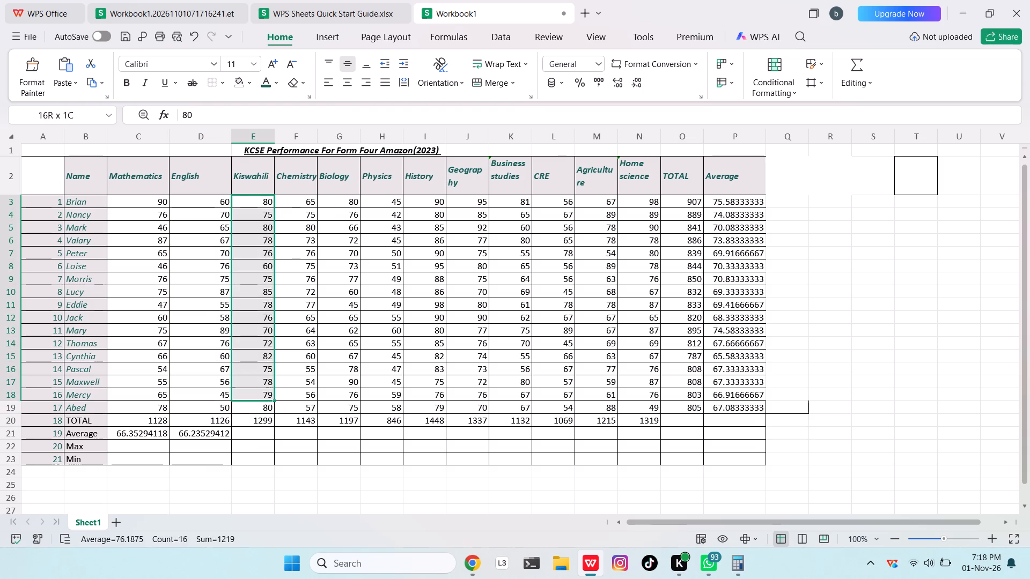
left_click_drag(261, 396, 258, 400)
left_click(295, 347)
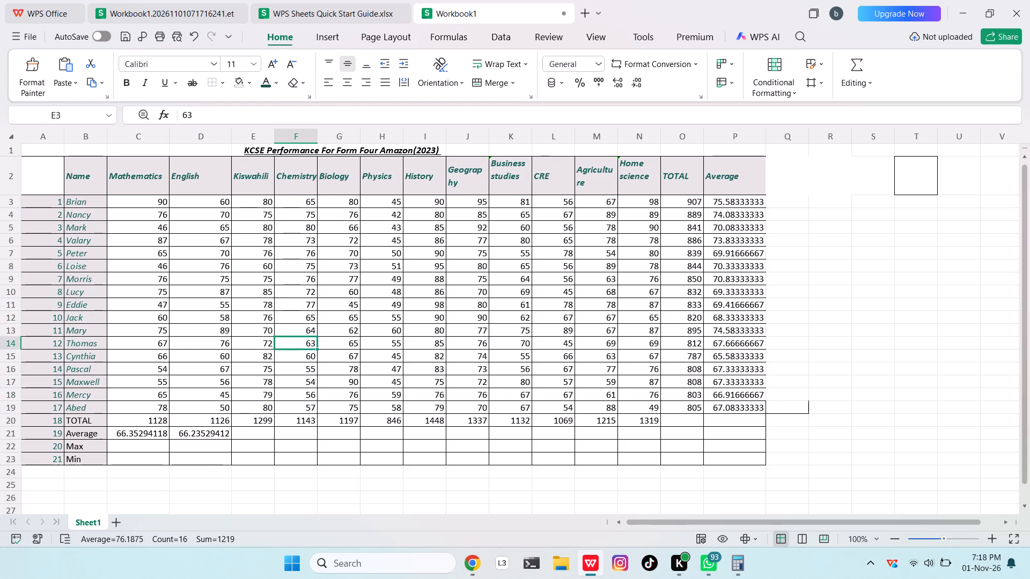
left_click_drag(259, 207, 255, 399)
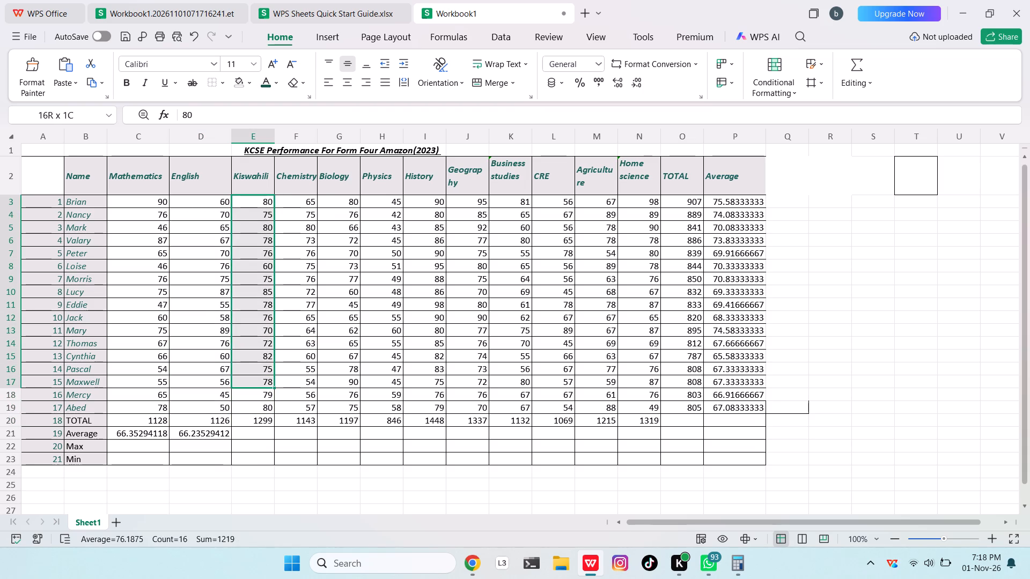
left_click_drag(255, 399, 254, 403)
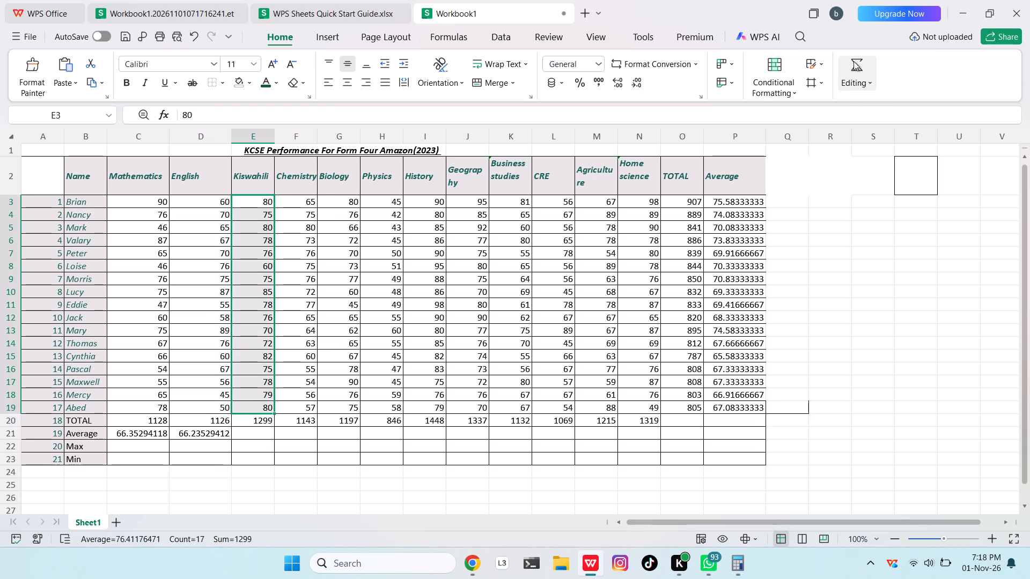
left_click(856, 61)
left_click(693, 132)
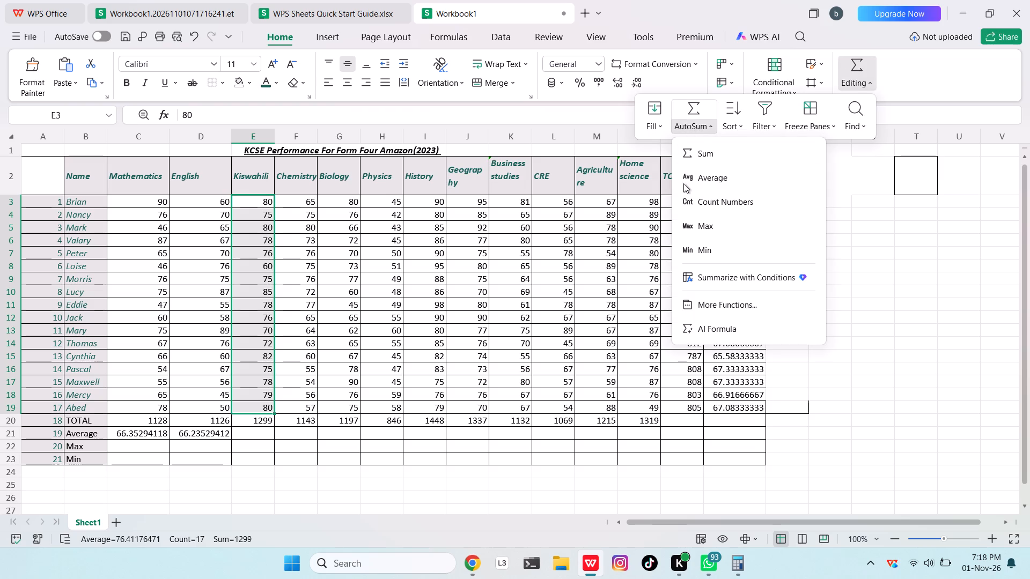
left_click(683, 183)
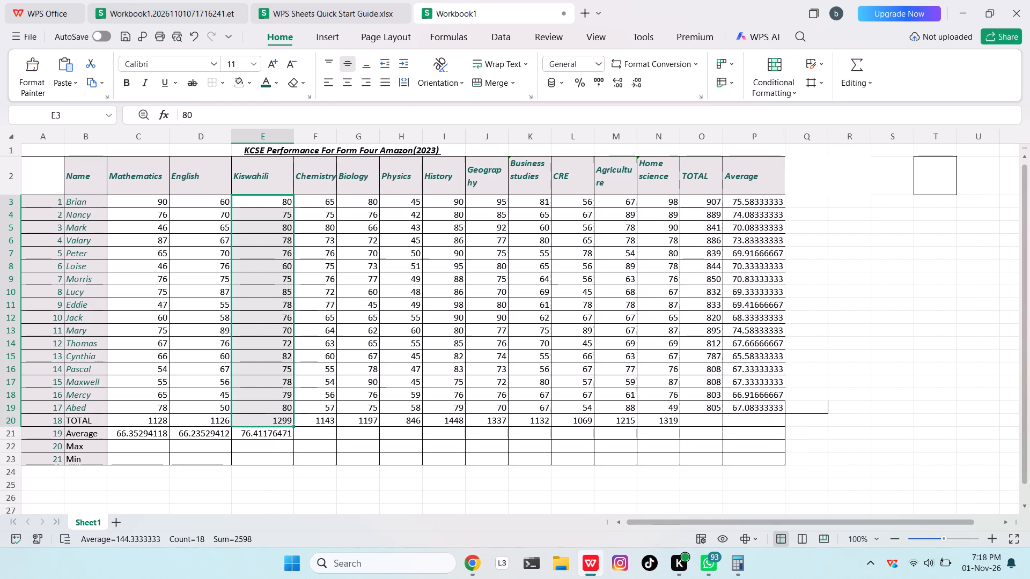
Calculate the average of the Chemistry marks F3:F19 into the Average row cell F21.
left_click_drag(330, 199, 324, 350)
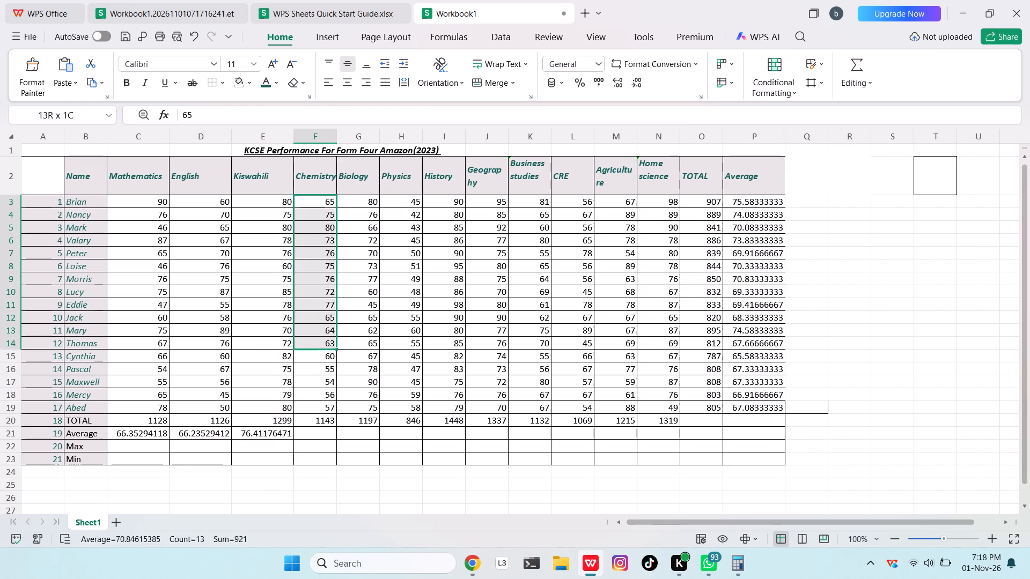
left_click_drag(324, 350, 324, 410)
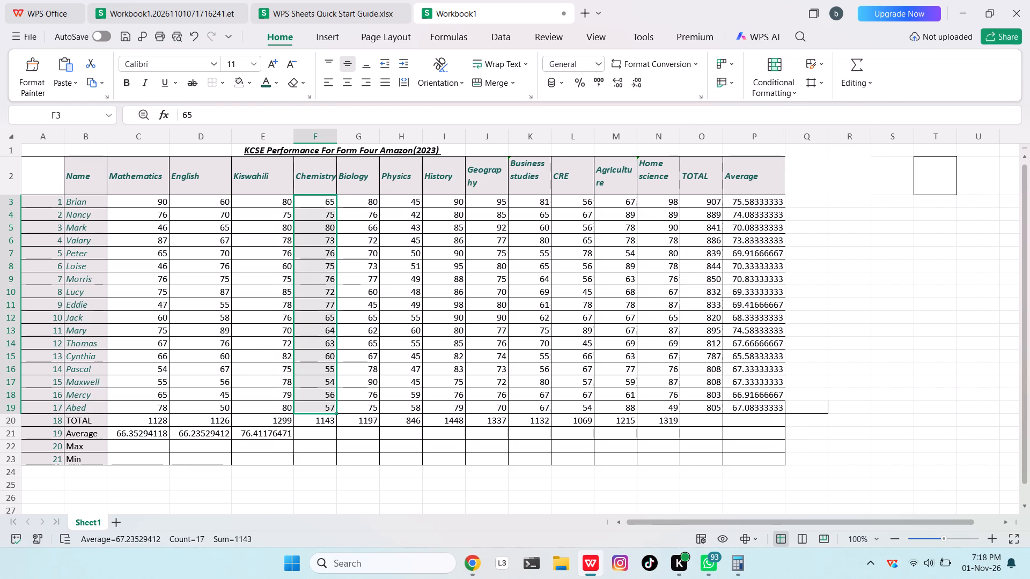
left_click(858, 66)
left_click(700, 132)
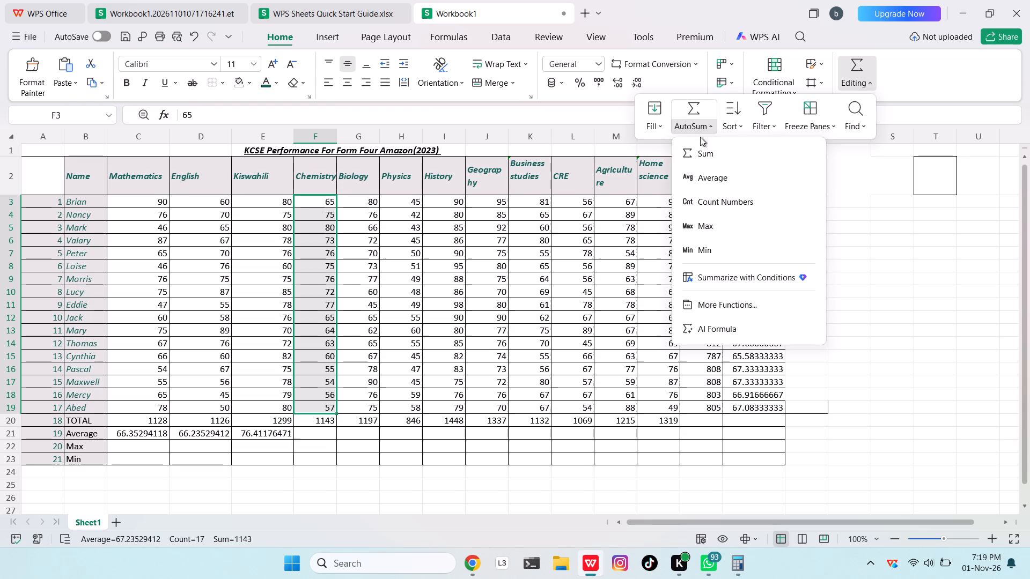
left_click(709, 175)
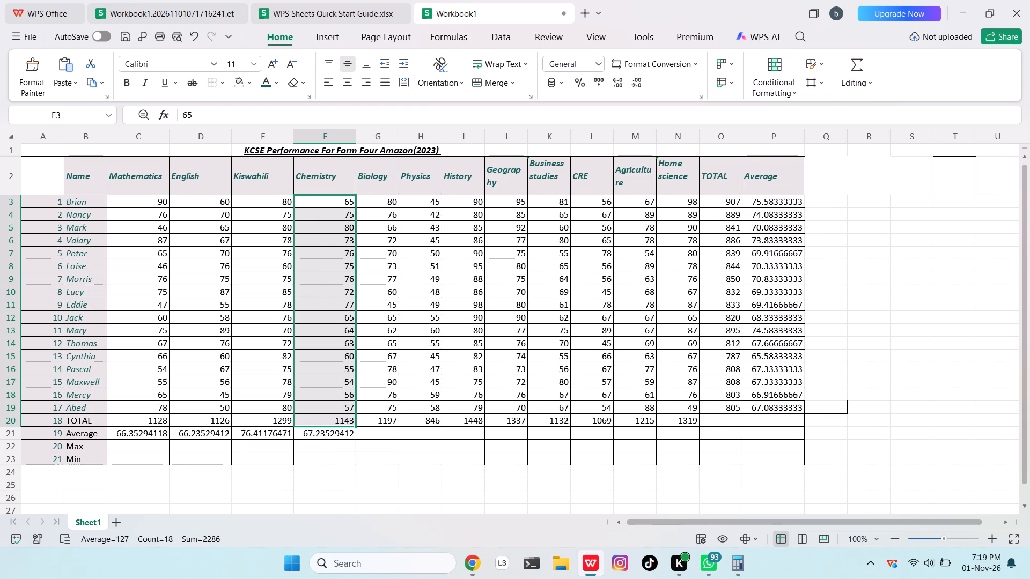
Calculate the average of the Biology marks G3:G19 into the Average row cell G21.
left_click_drag(386, 202, 376, 408)
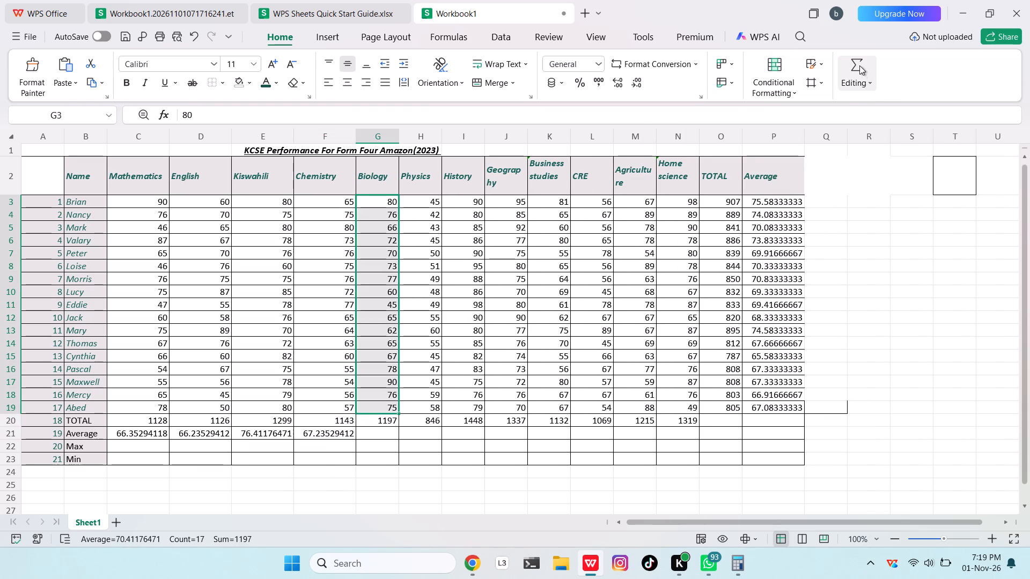
left_click(859, 65)
left_click(681, 126)
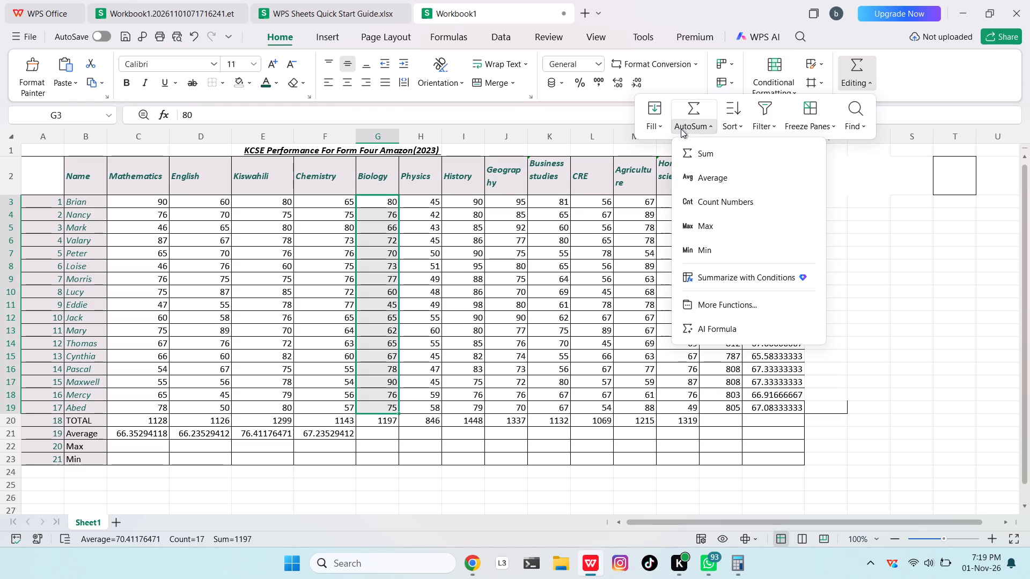
left_click(710, 181)
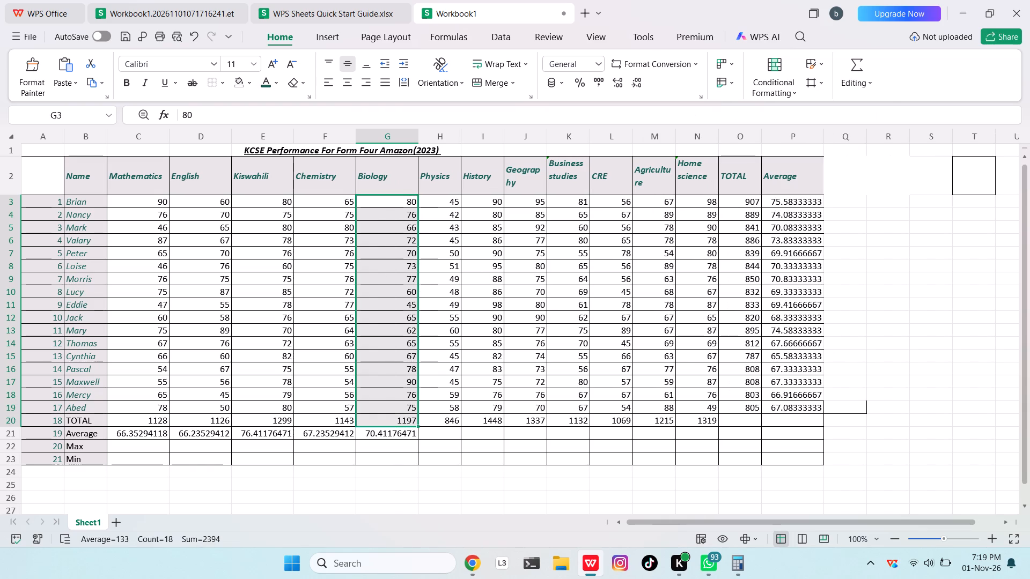
Calculate the average of the Physics marks H3:H19 into the Average row cell H21.
left_click_drag(448, 199, 440, 366)
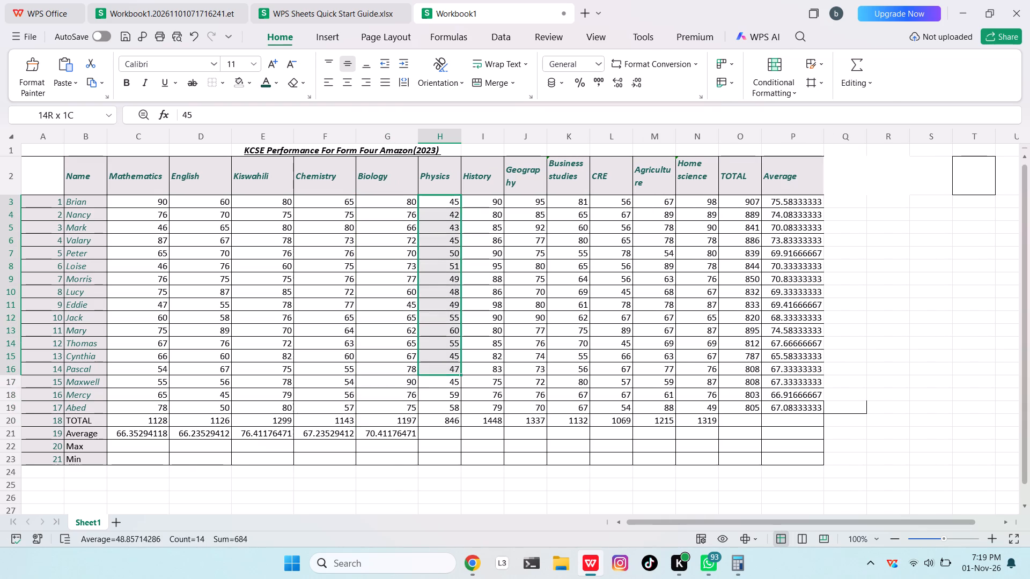
left_click_drag(440, 366, 432, 402)
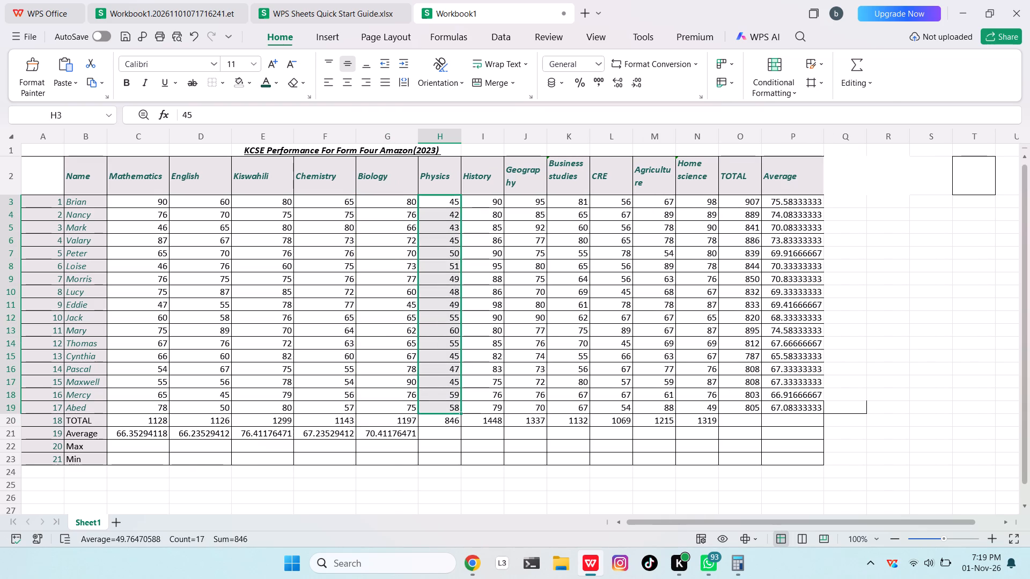
left_click(854, 64)
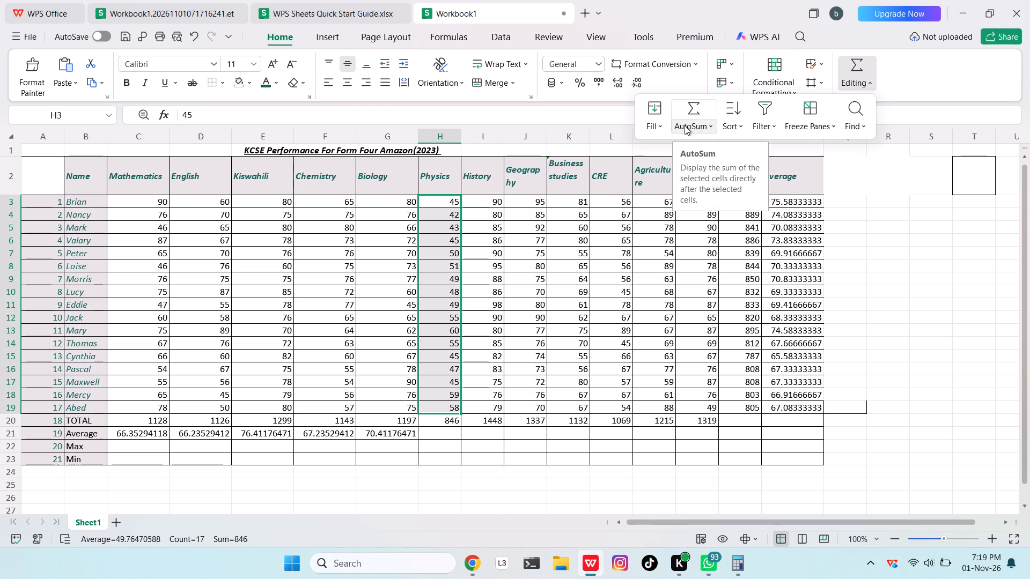
left_click(686, 125)
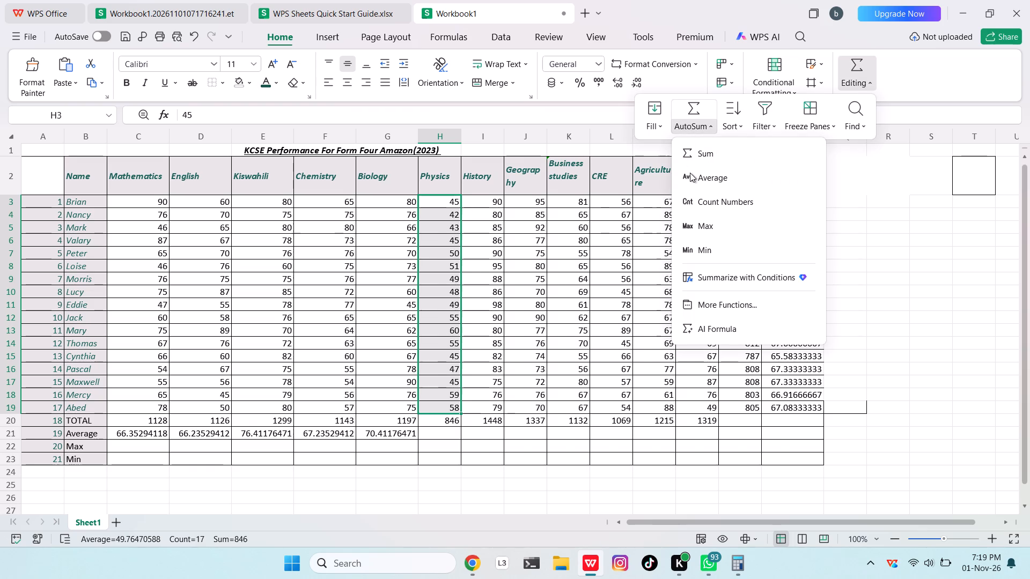
left_click(690, 173)
Calculate the average of the History marks I3:I19 into the Average row cell I21.
left_click_drag(509, 197, 512, 289)
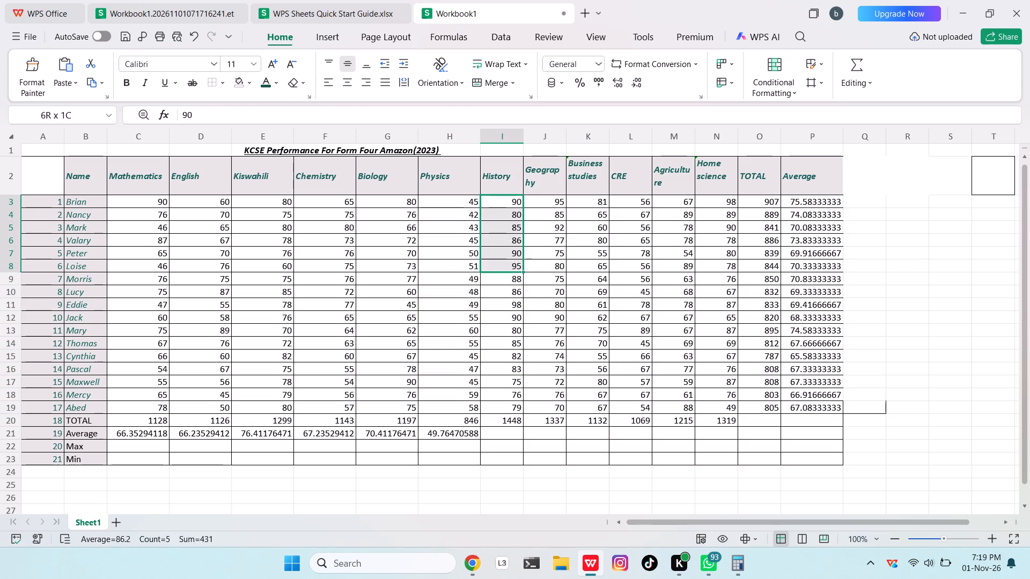
left_click_drag(512, 289, 513, 412)
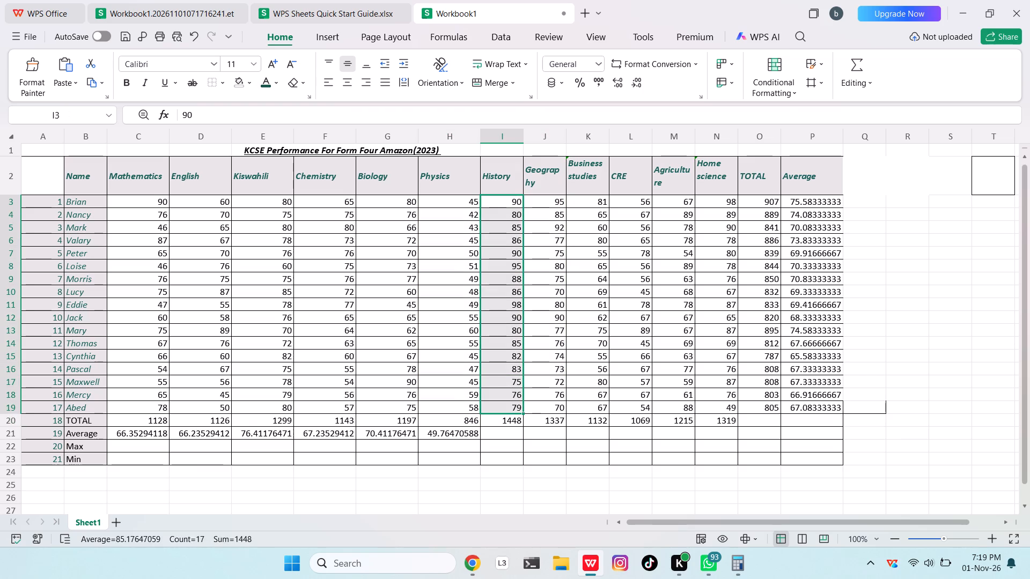
left_click(847, 63)
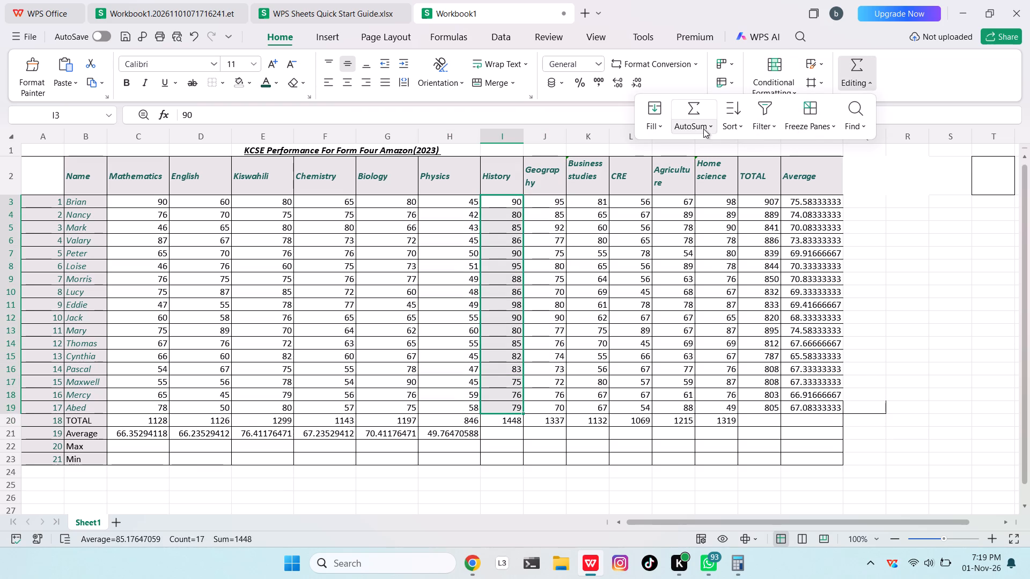
left_click(703, 129)
left_click(698, 175)
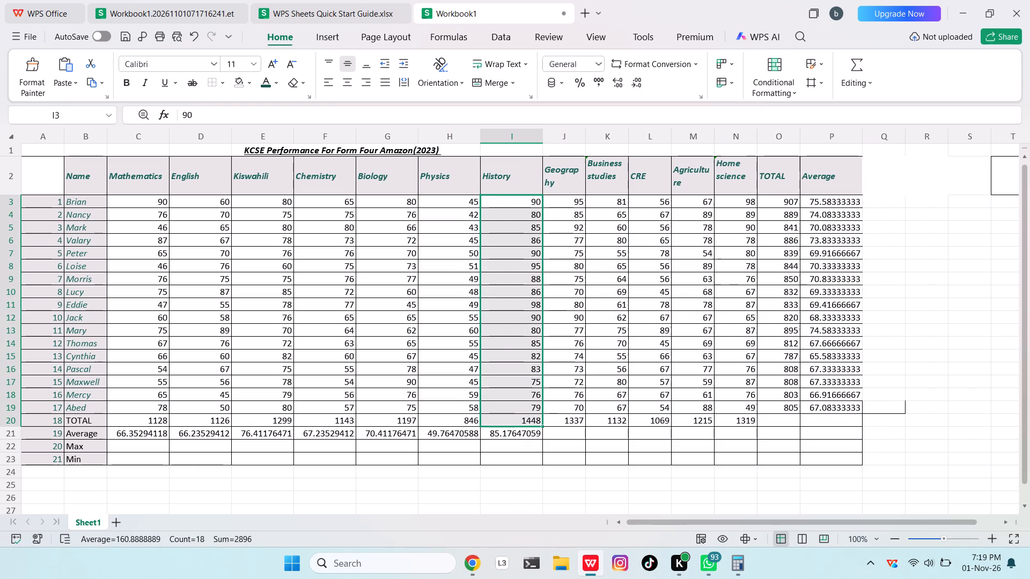
Calculate the average of the Geography marks J3:J19 into the Average row cell J21.
left_click_drag(570, 196, 562, 399)
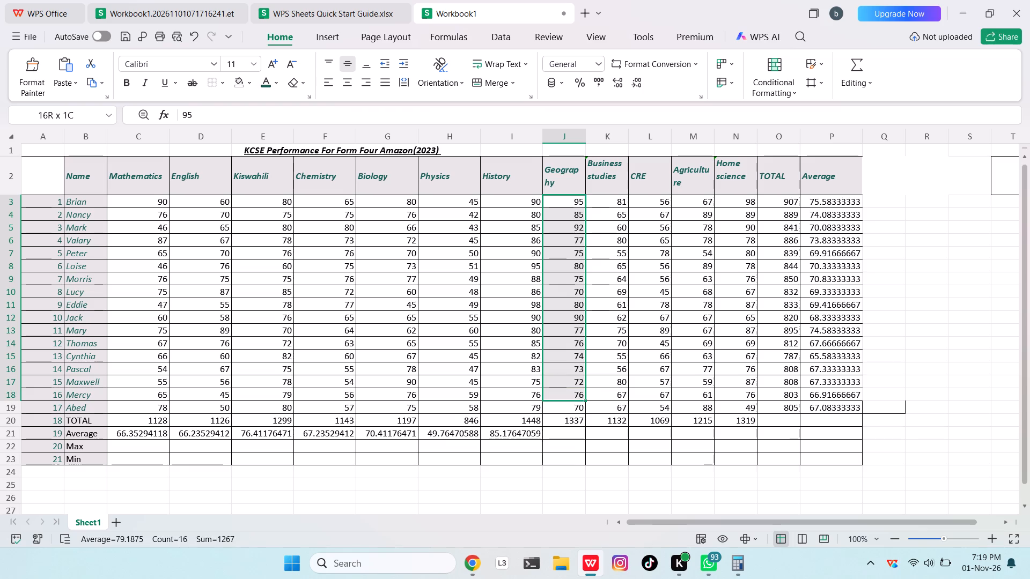
left_click_drag(562, 399, 560, 403)
left_click(857, 67)
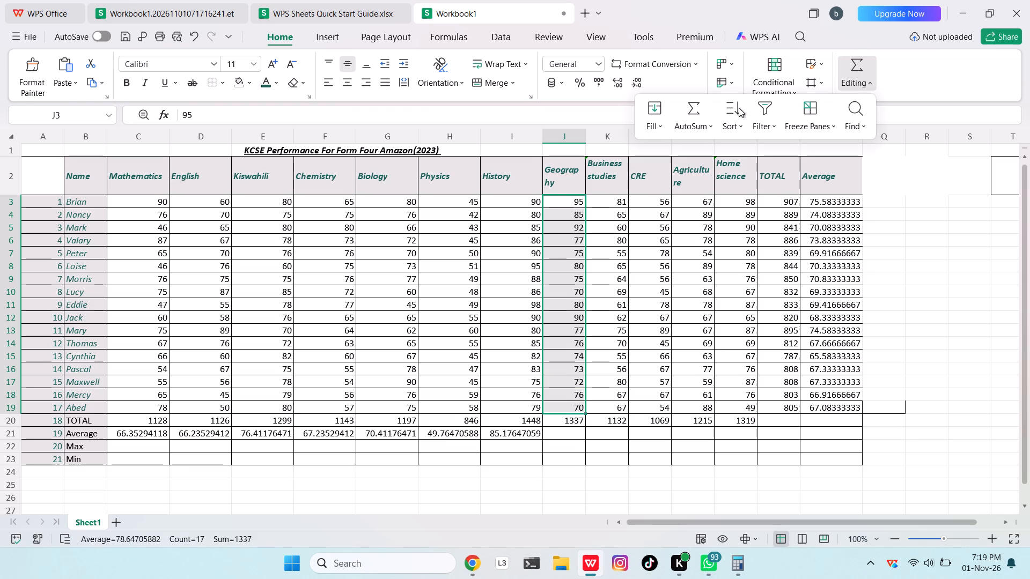
left_click(701, 128)
left_click(696, 174)
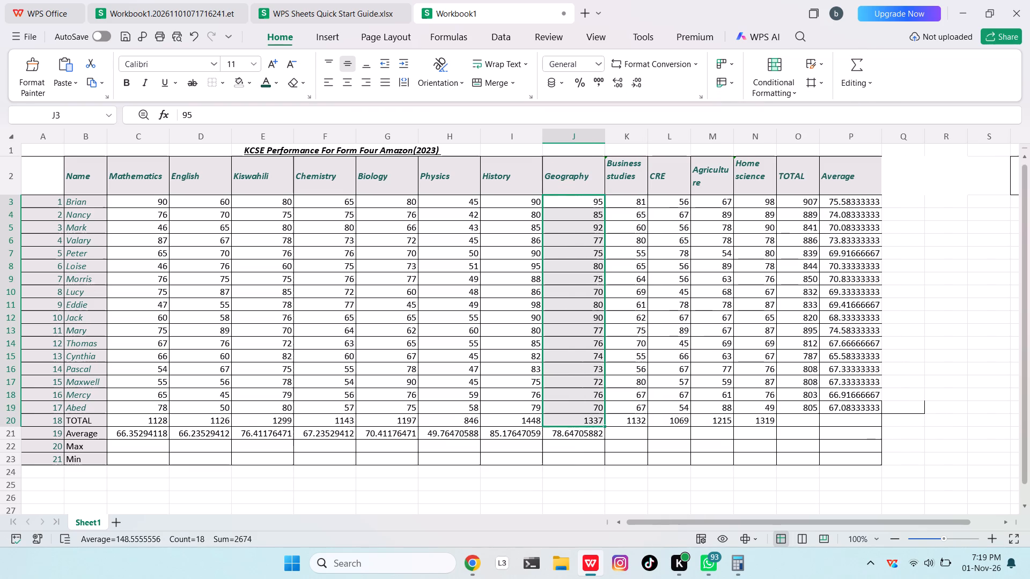
Calculate the average of the Business studies marks K3:K19 into the Average row cell K21.
left_click_drag(637, 206, 614, 400)
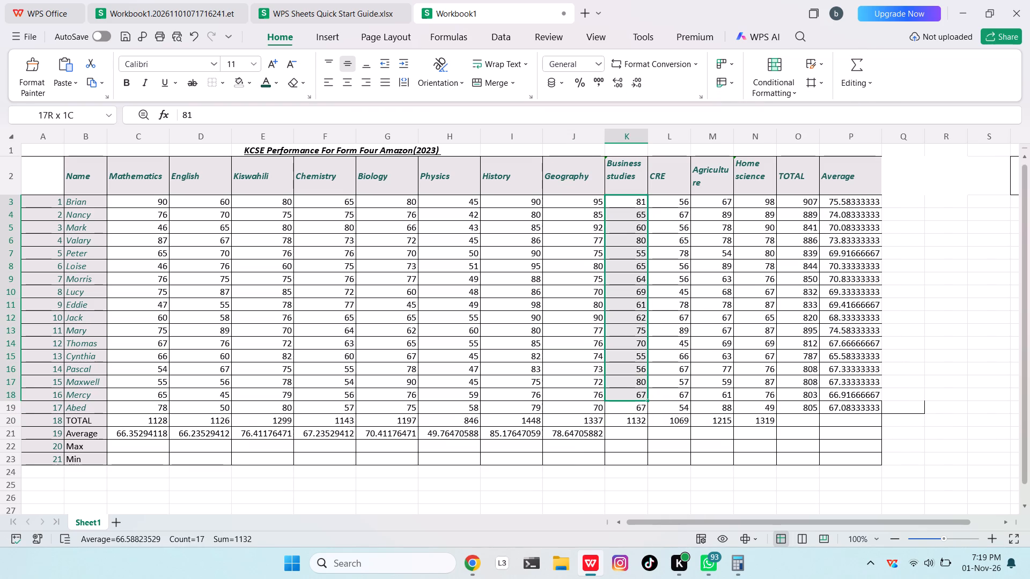
left_click(704, 234)
left_click_drag(620, 205, 614, 414)
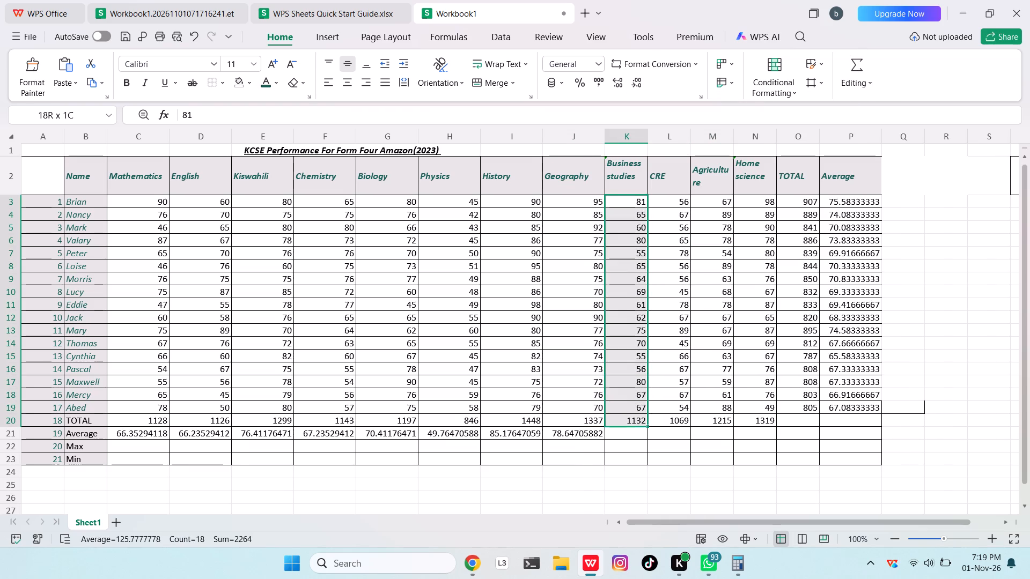
left_click_drag(614, 414, 612, 407)
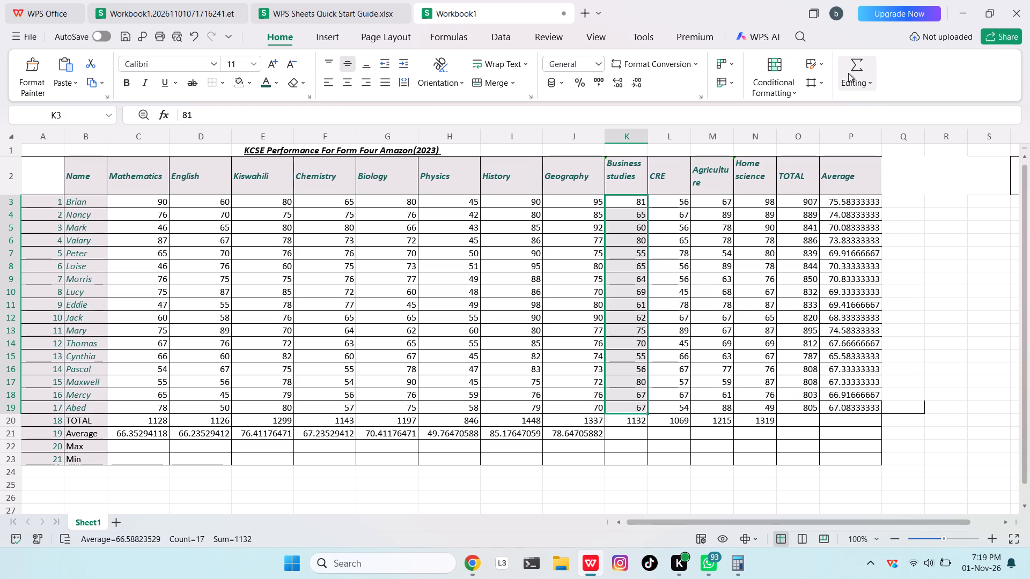
left_click(850, 66)
left_click(709, 124)
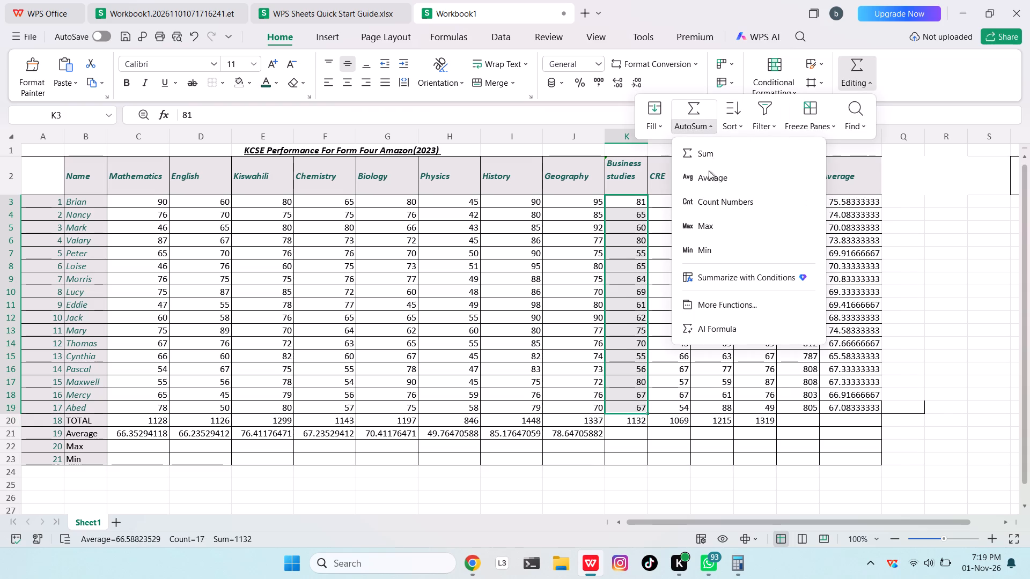
left_click(709, 176)
Calculate the average of the CRE marks L3:L19 into the Average row cell L21.
left_click_drag(693, 202, 700, 370)
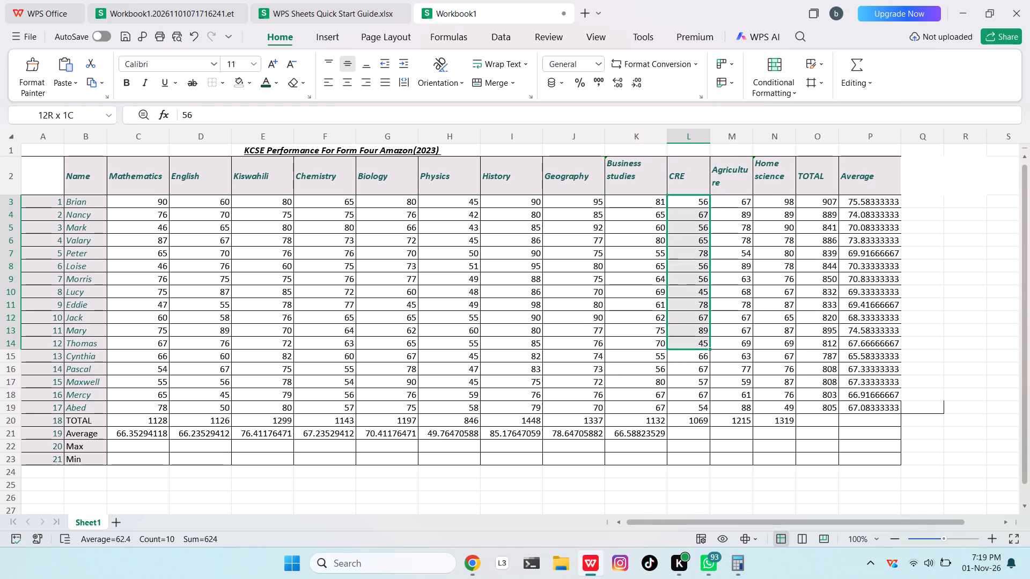
left_click_drag(700, 370, 698, 399)
left_click(775, 279)
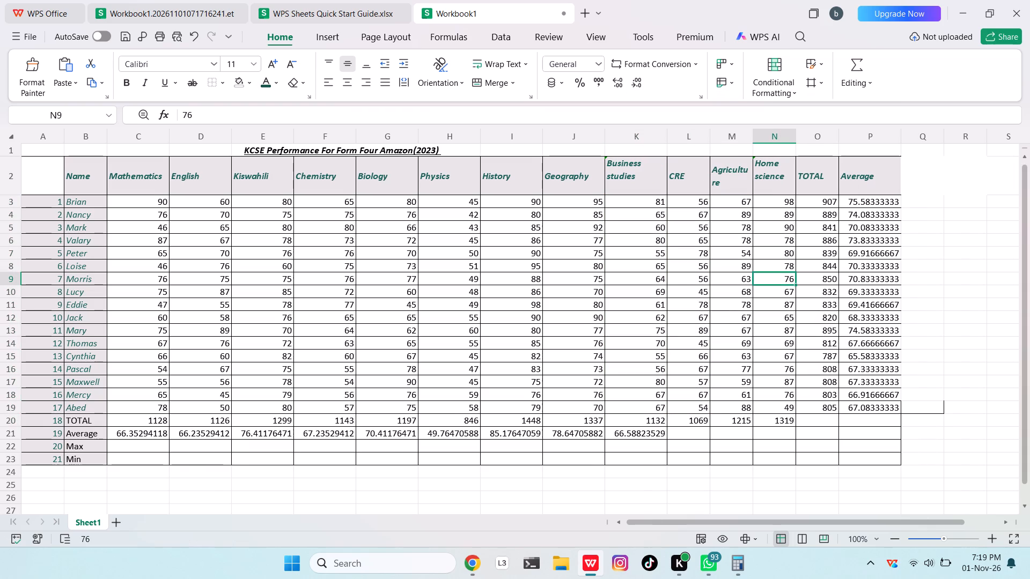
left_click_drag(695, 199, 681, 400)
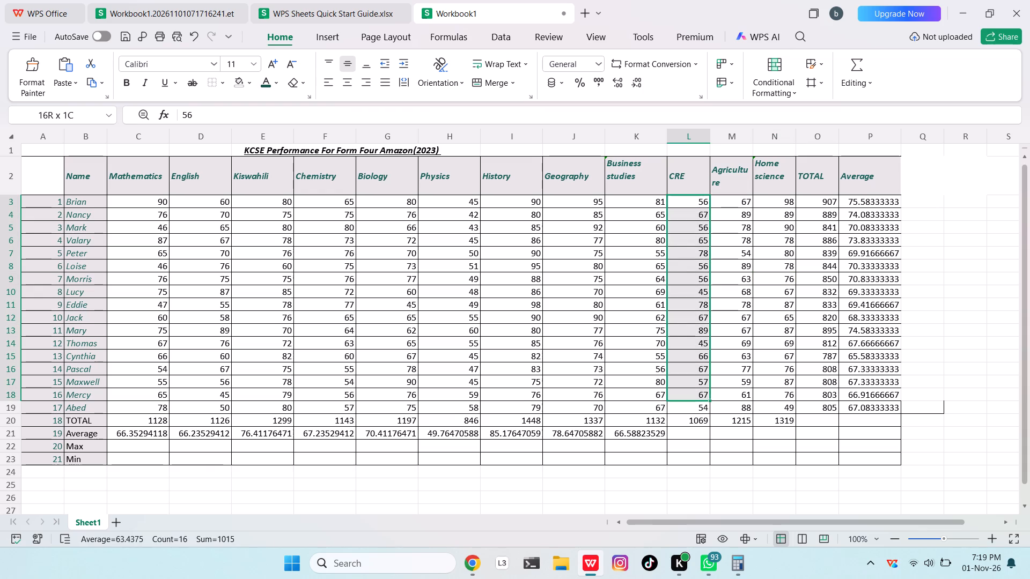
left_click_drag(681, 400, 679, 401)
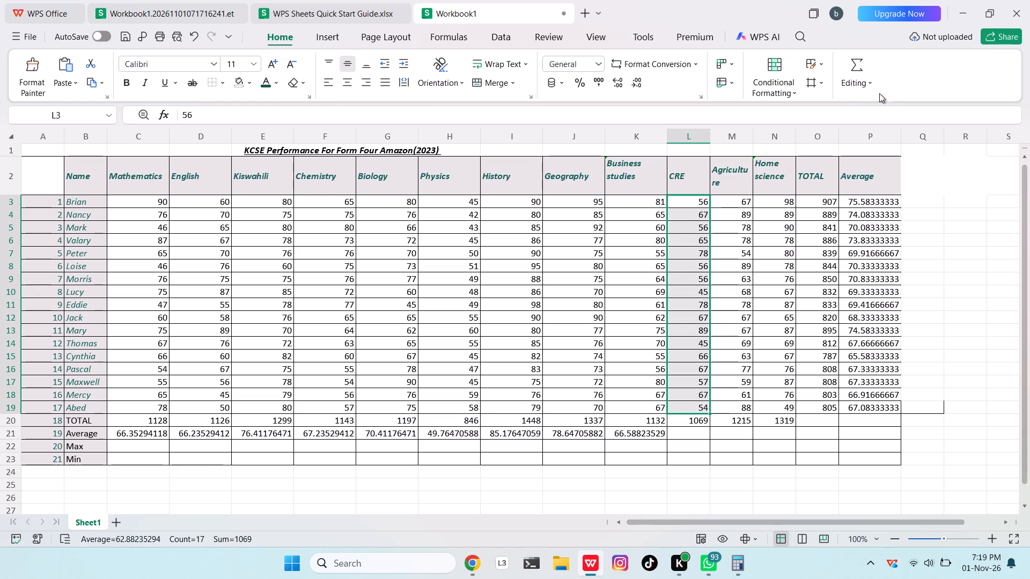
left_click(863, 62)
left_click(683, 128)
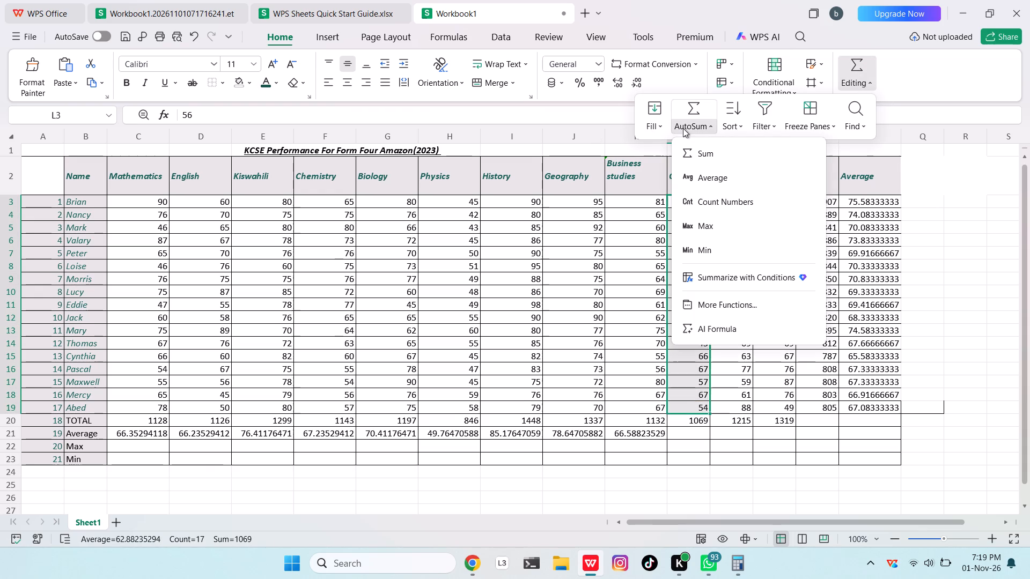
left_click(716, 183)
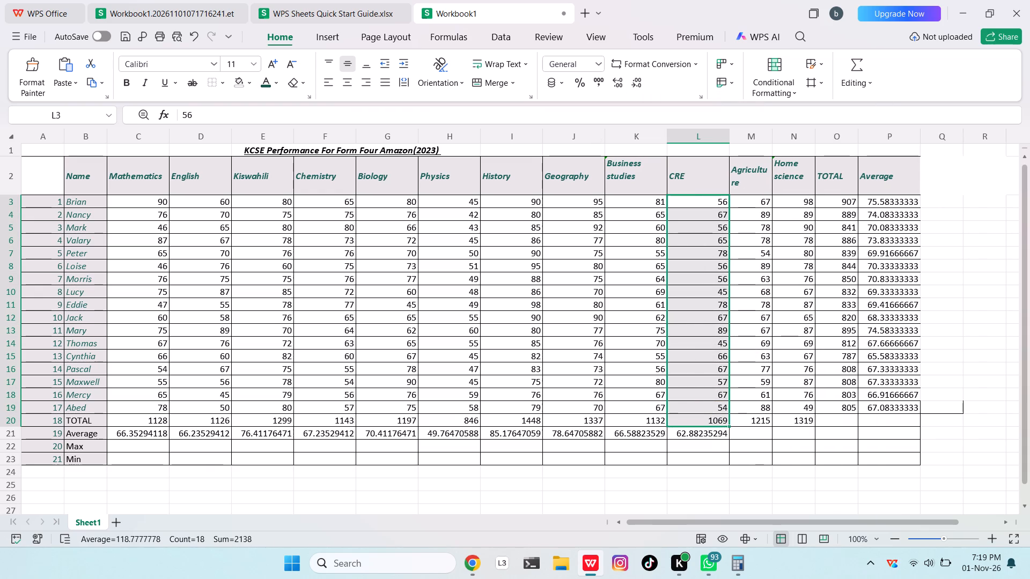
Calculate the average of the Agriculture marks M3:M19 into the Average row cell M21.
left_click_drag(746, 204, 751, 409)
left_click(849, 64)
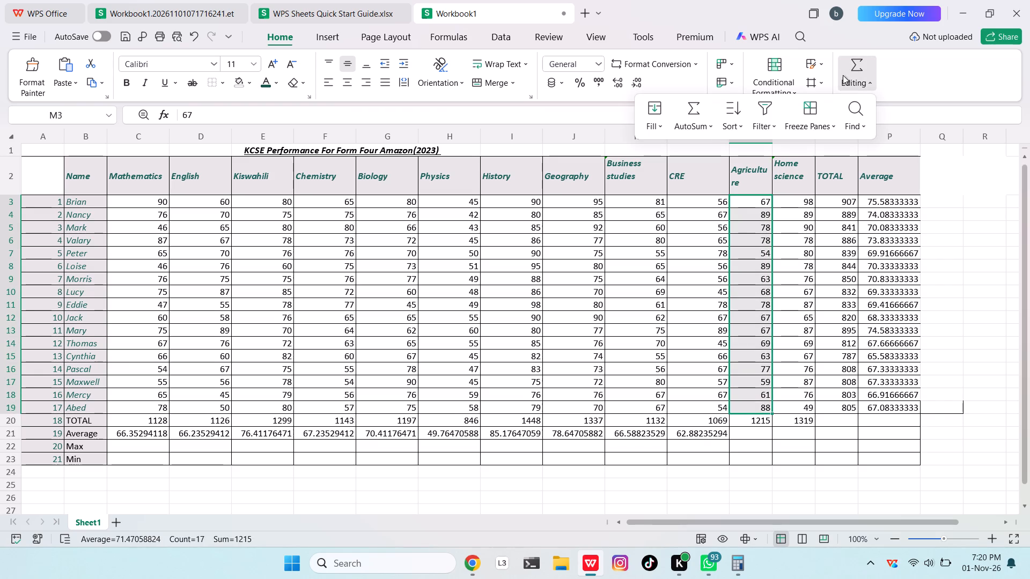
left_click(700, 125)
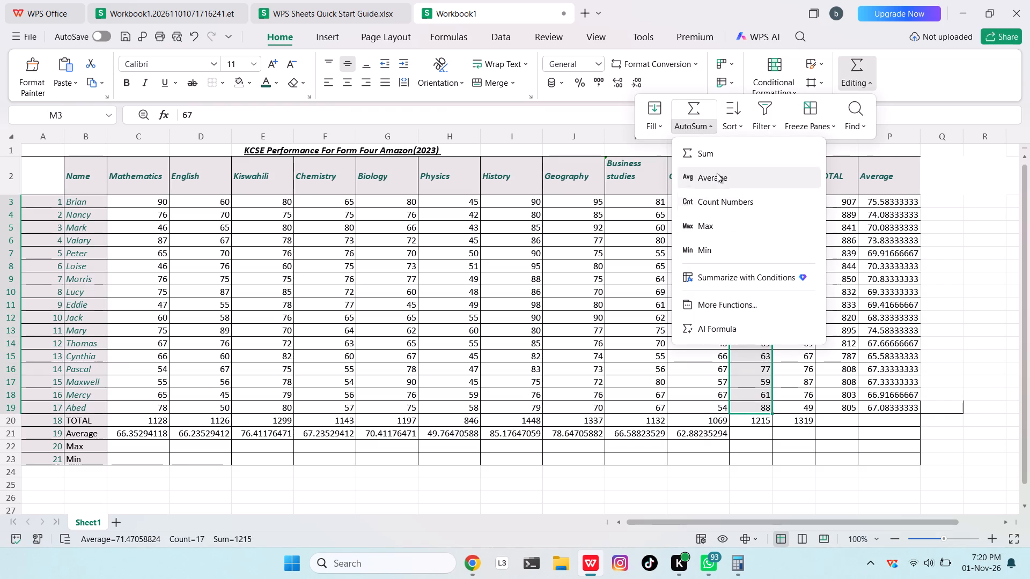
left_click(717, 173)
Calculate the average of the Home science marks N3:N19 into the Average row cell N21.
left_click_drag(816, 202, 818, 203)
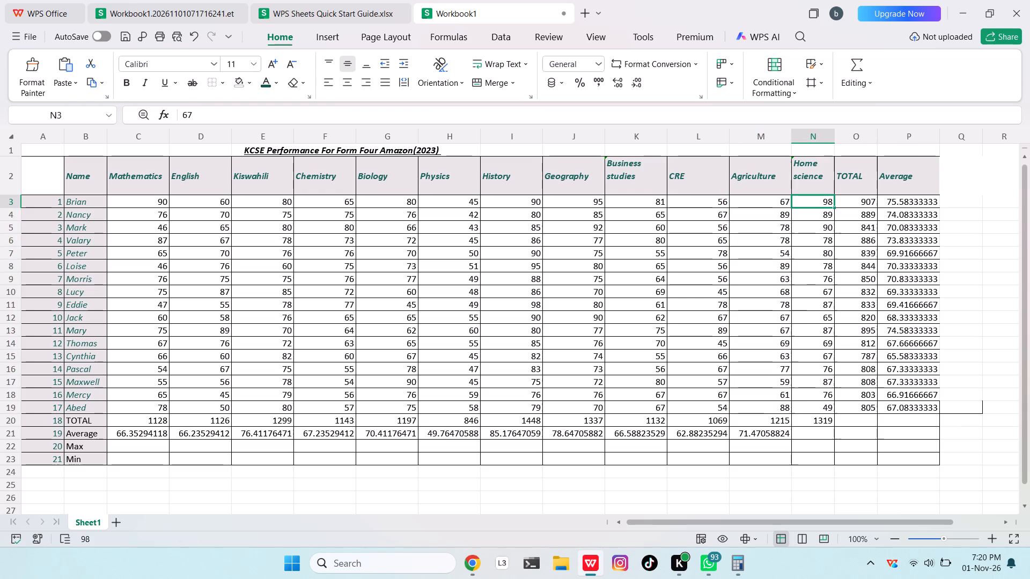
left_click_drag(818, 203, 816, 409)
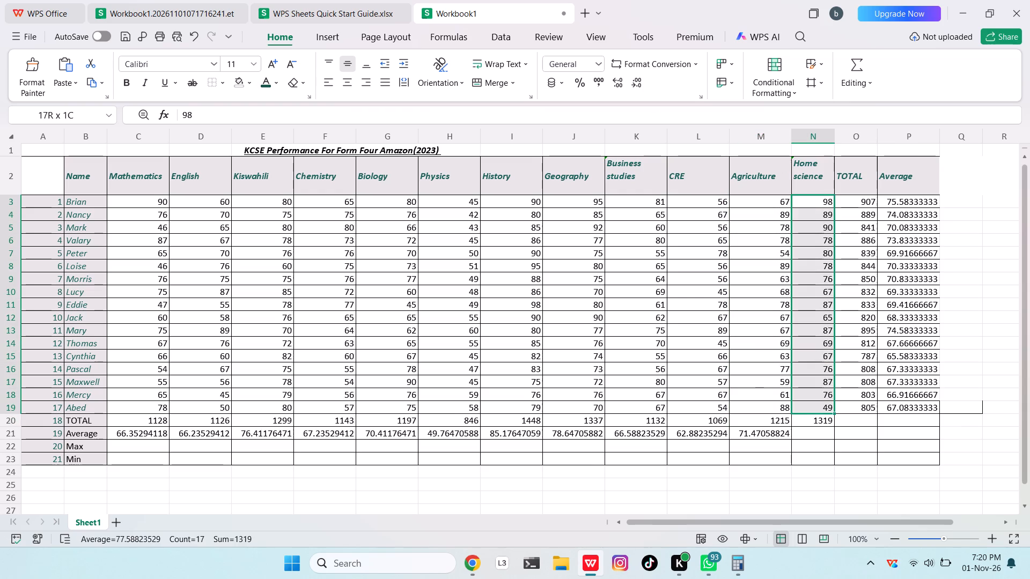
left_click_drag(816, 409, 813, 408)
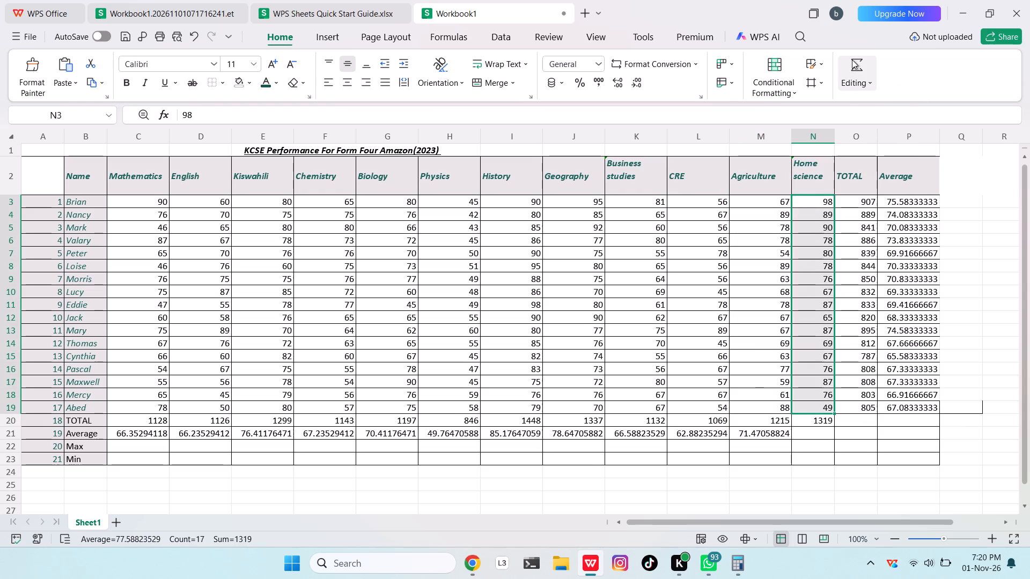
left_click(852, 60)
left_click(702, 123)
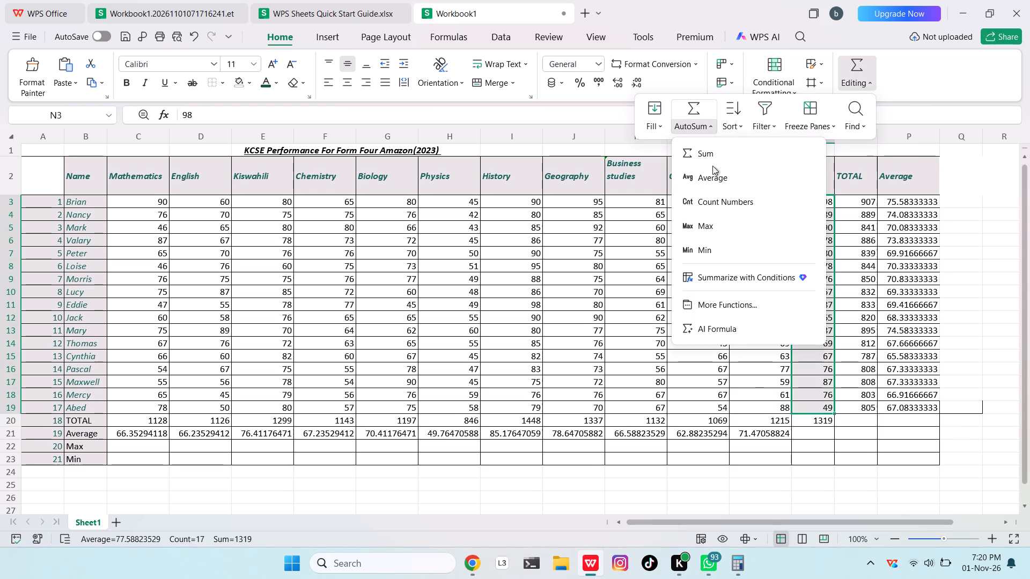
left_click(713, 177)
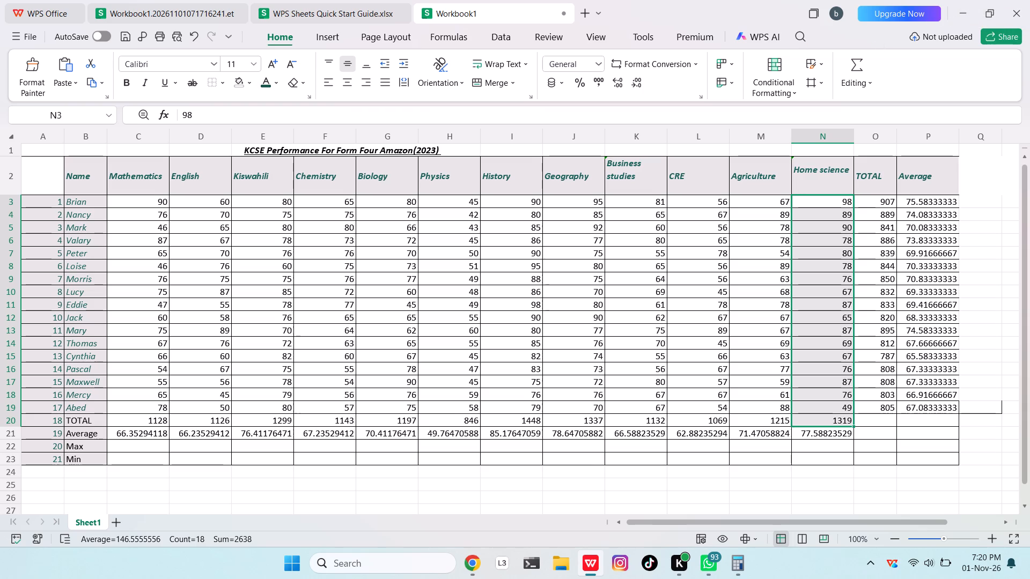
Calculate the maximum of the Mathematics marks C3:C19 into the Max row cell C22.
left_click_drag(134, 198, 153, 410)
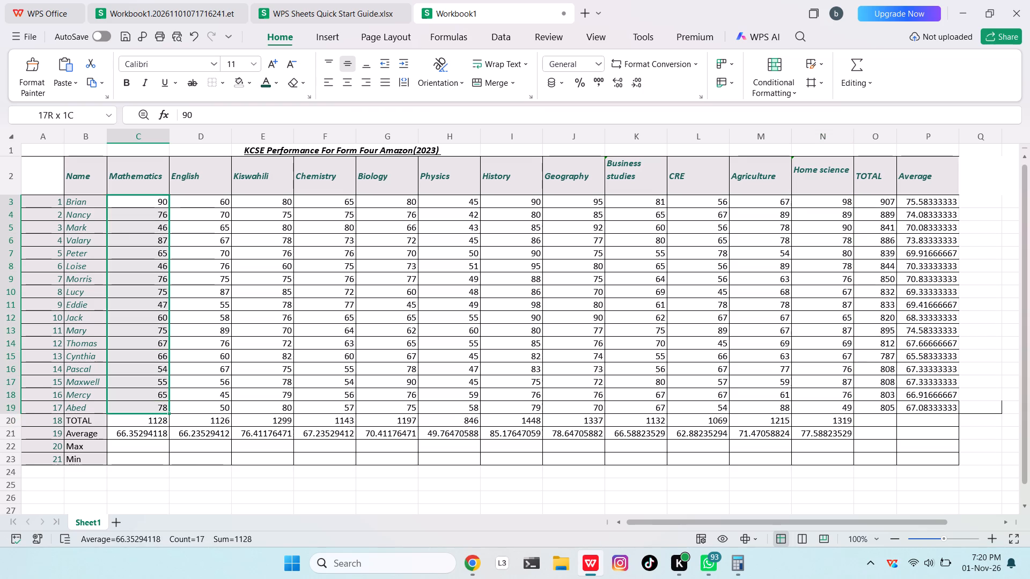
left_click_drag(153, 410, 154, 411)
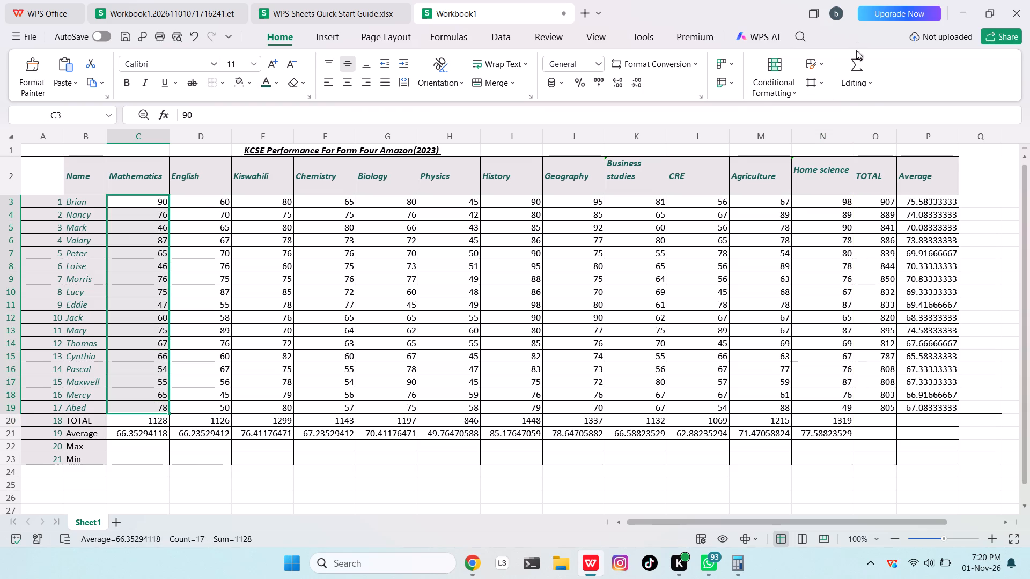
left_click(856, 59)
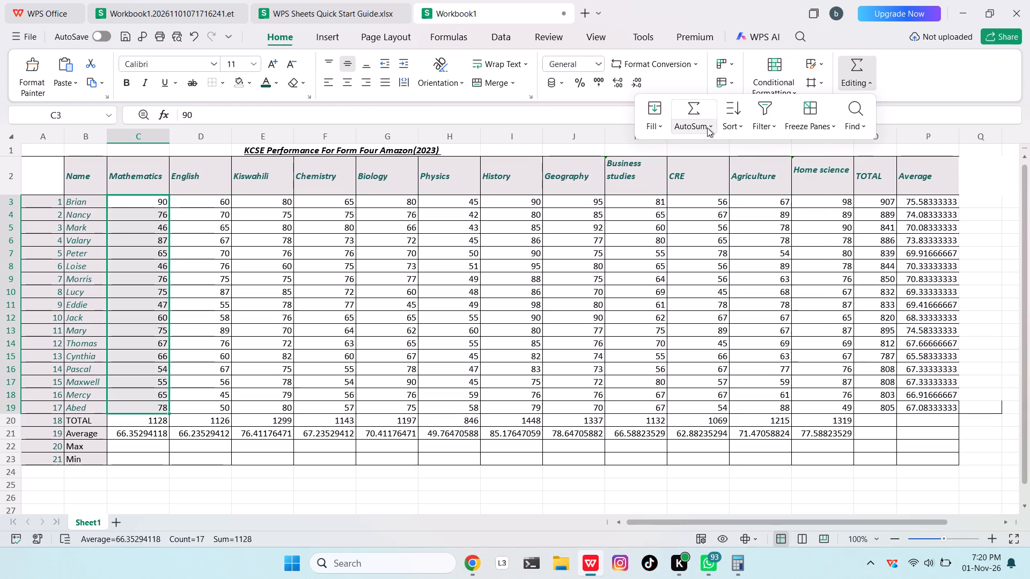
left_click(707, 128)
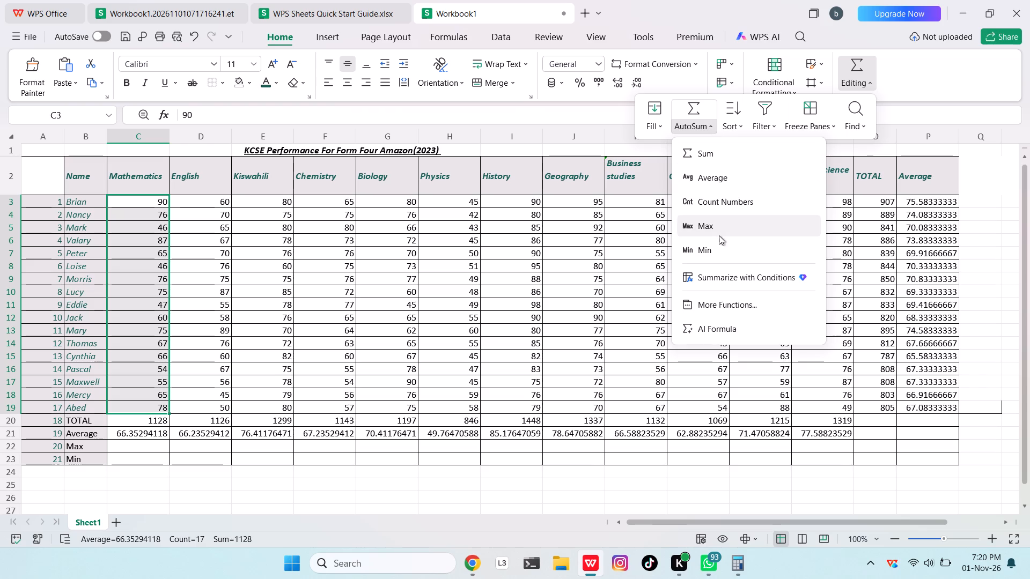
left_click(715, 227)
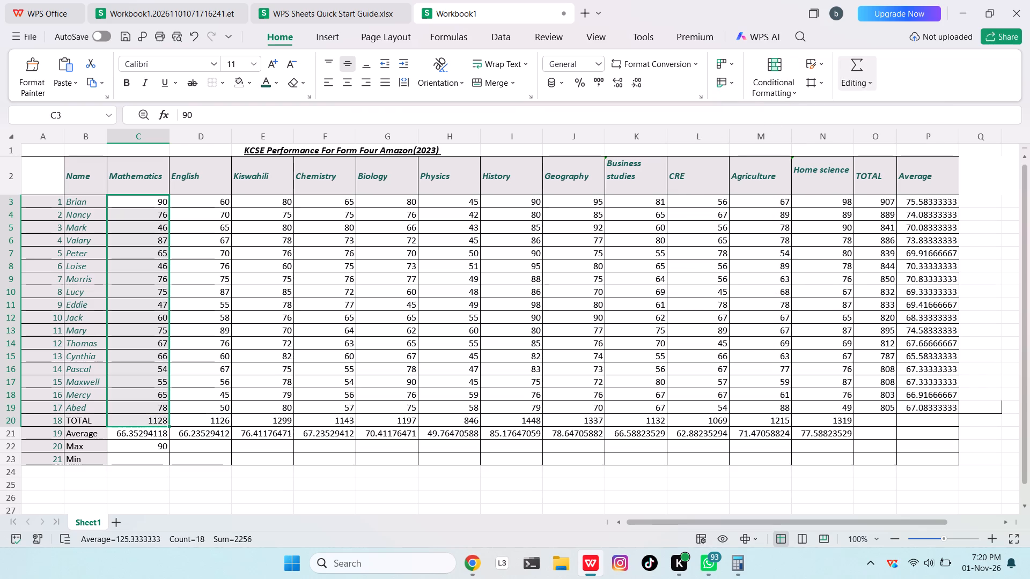
Calculate the minimum of the Mathematics marks C3:C19 into the Min row cell C23.
left_click(222, 231)
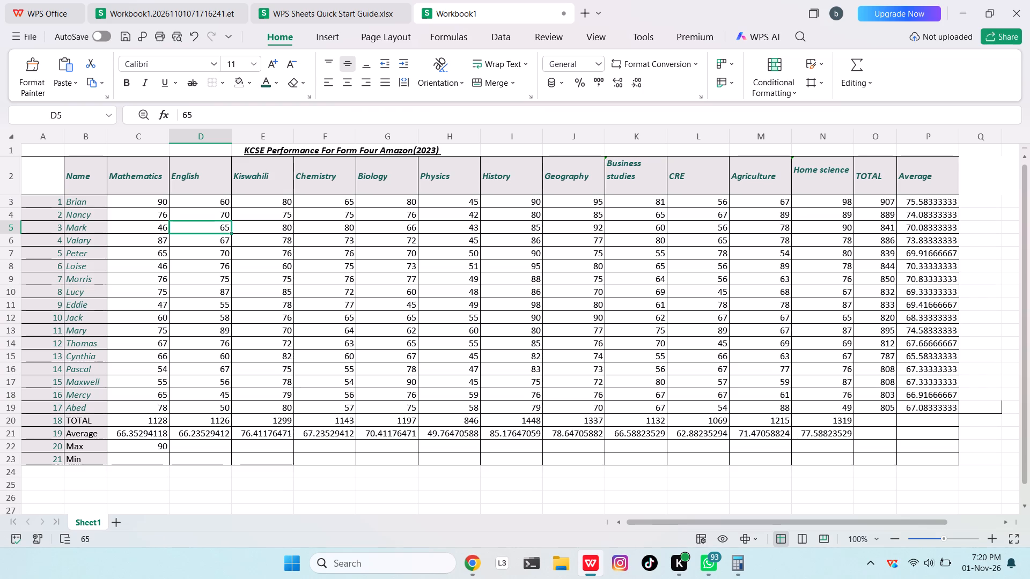
left_click_drag(156, 198, 151, 414)
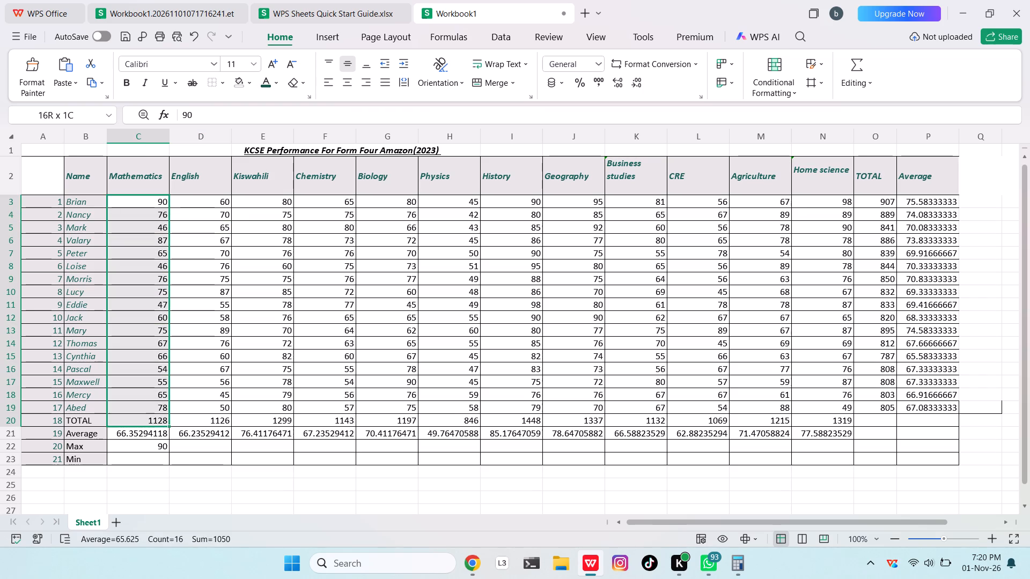
left_click_drag(151, 414, 149, 413)
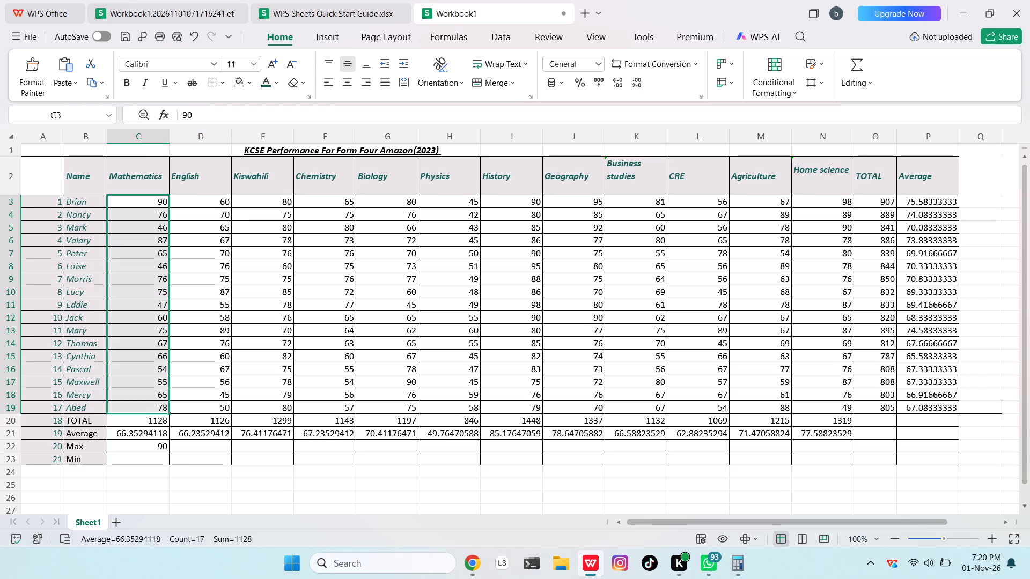
left_click(860, 60)
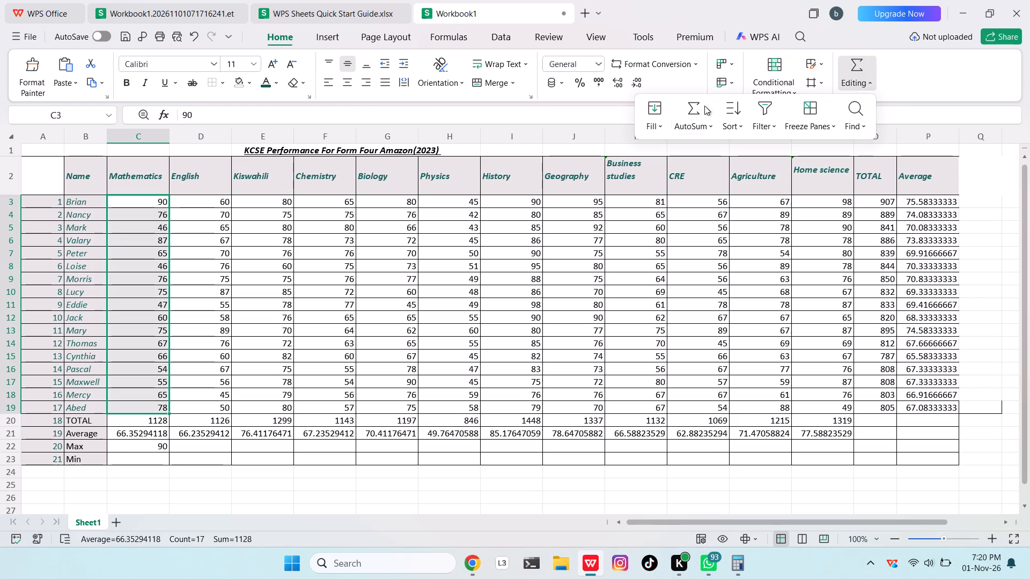
left_click(677, 126)
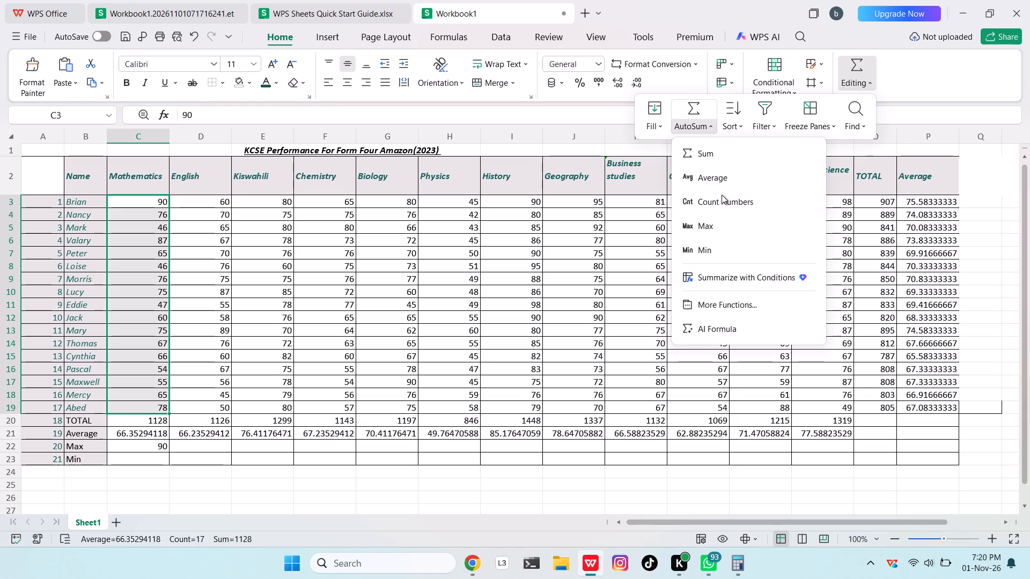
left_click(712, 249)
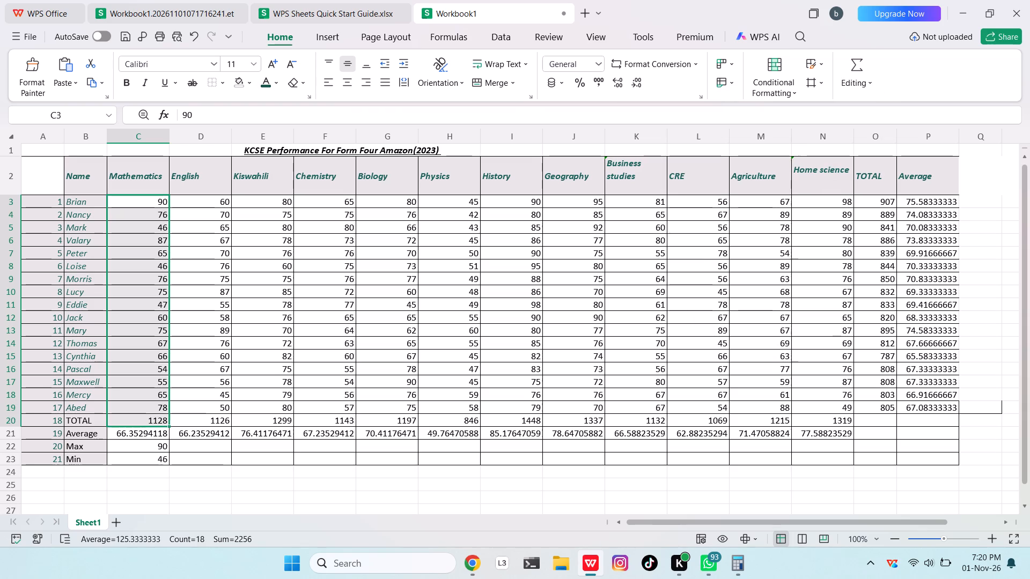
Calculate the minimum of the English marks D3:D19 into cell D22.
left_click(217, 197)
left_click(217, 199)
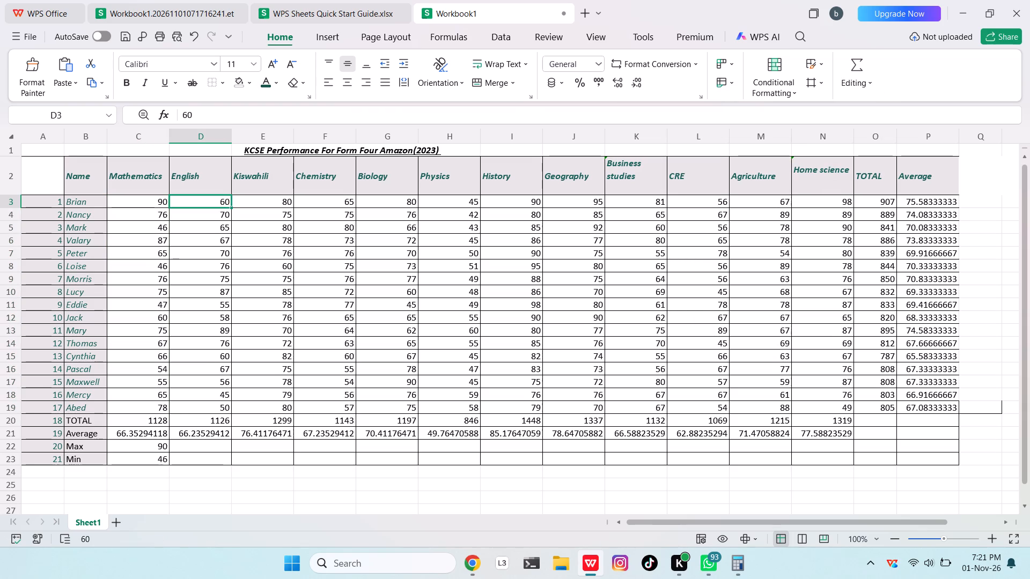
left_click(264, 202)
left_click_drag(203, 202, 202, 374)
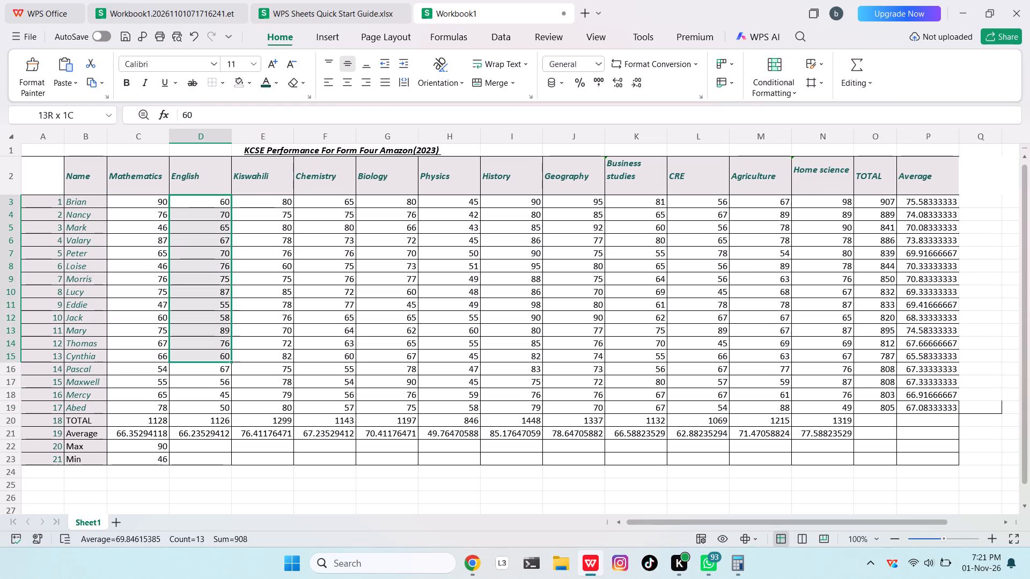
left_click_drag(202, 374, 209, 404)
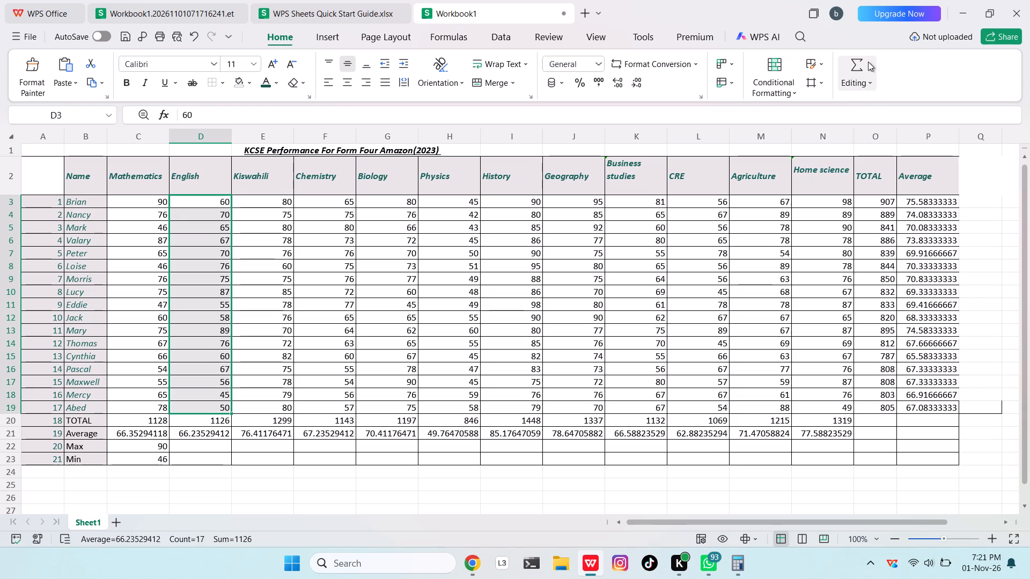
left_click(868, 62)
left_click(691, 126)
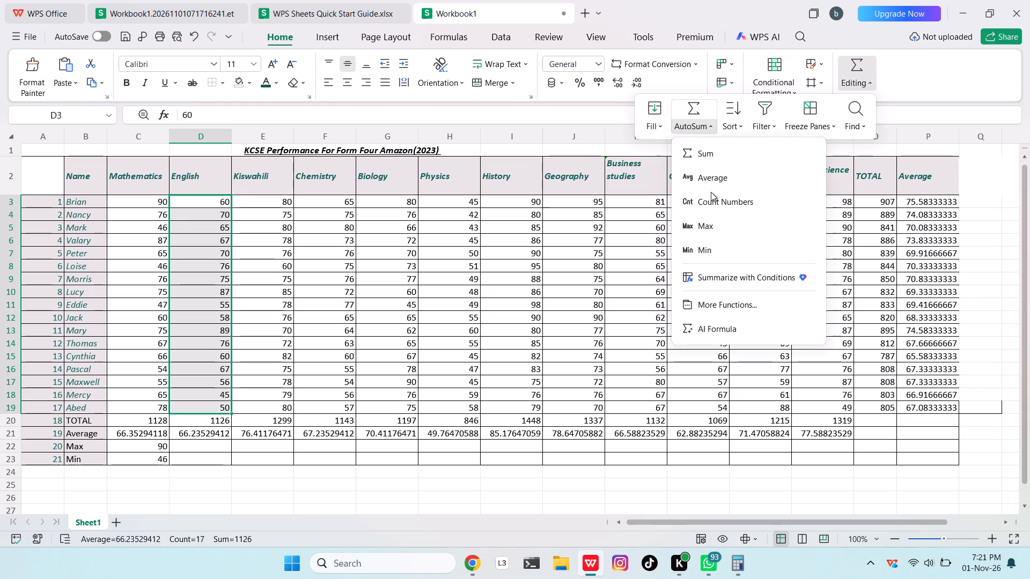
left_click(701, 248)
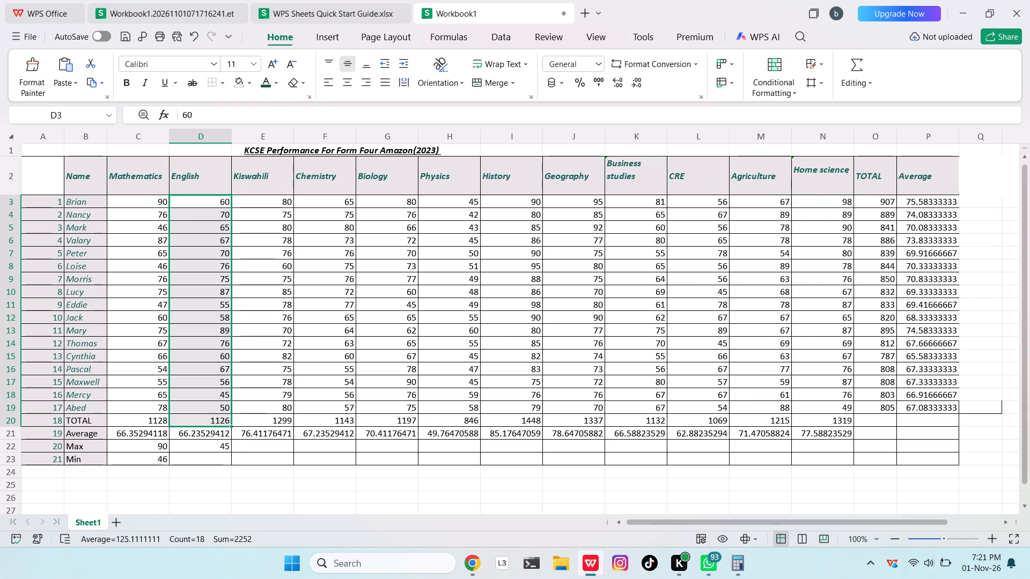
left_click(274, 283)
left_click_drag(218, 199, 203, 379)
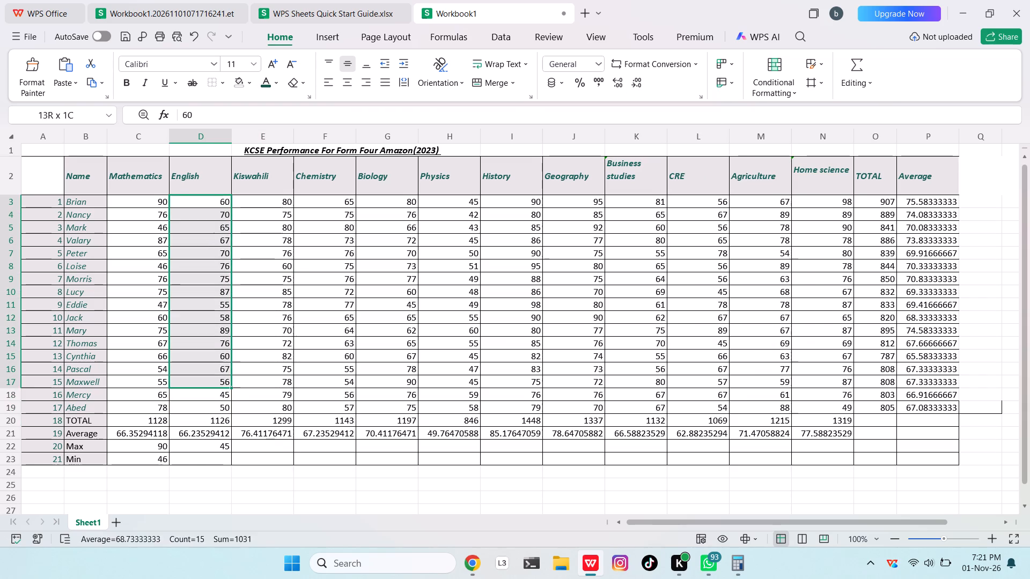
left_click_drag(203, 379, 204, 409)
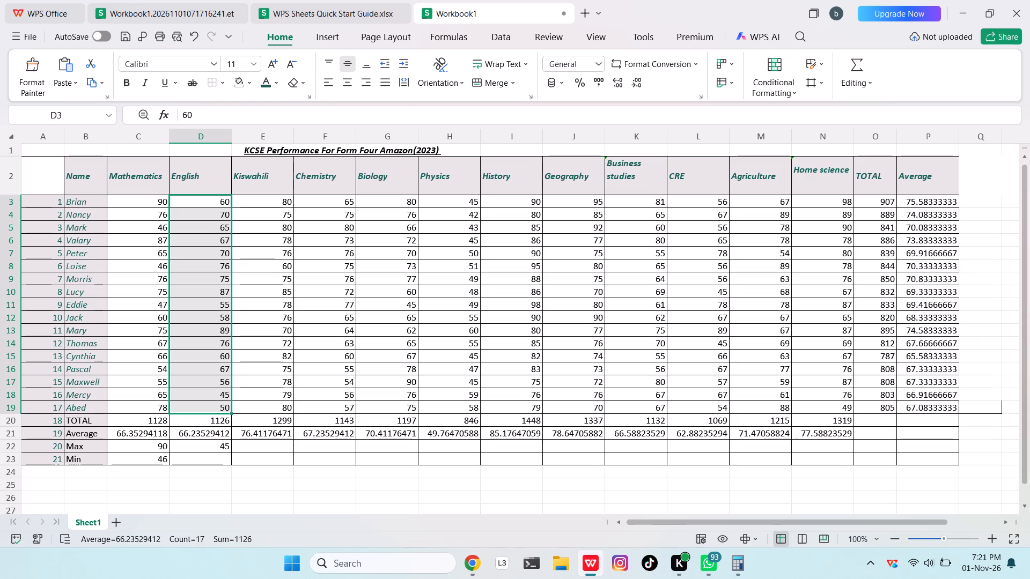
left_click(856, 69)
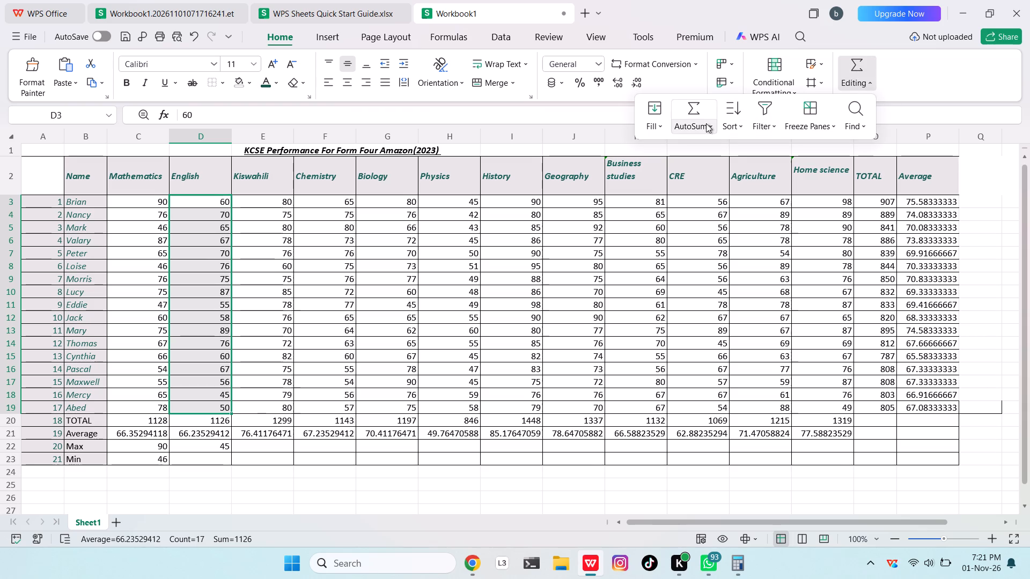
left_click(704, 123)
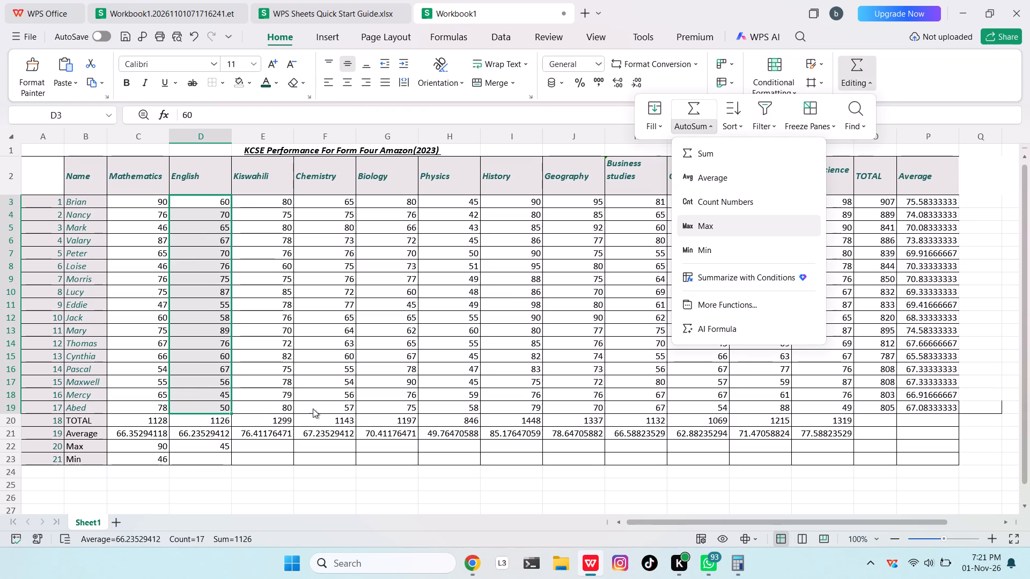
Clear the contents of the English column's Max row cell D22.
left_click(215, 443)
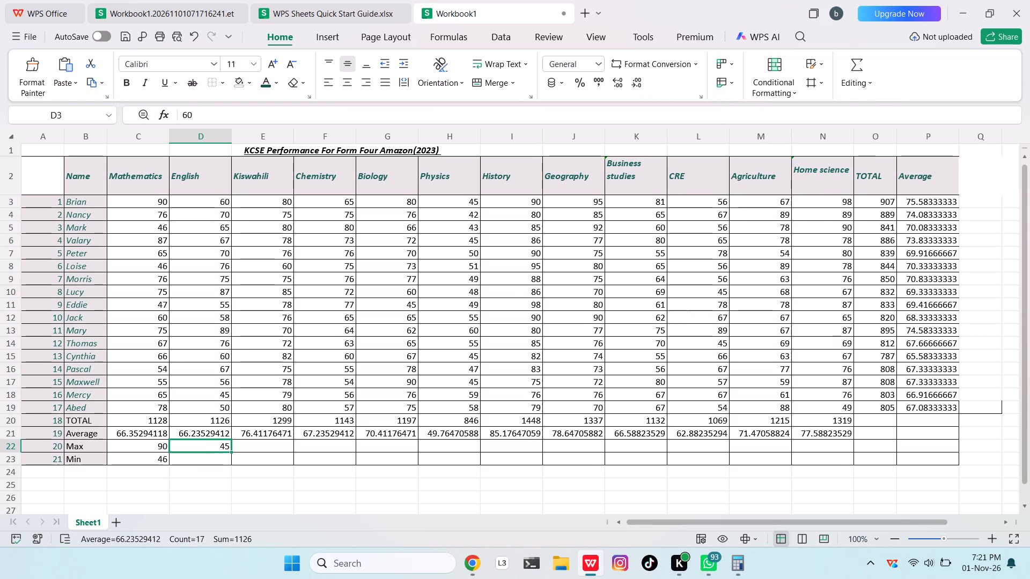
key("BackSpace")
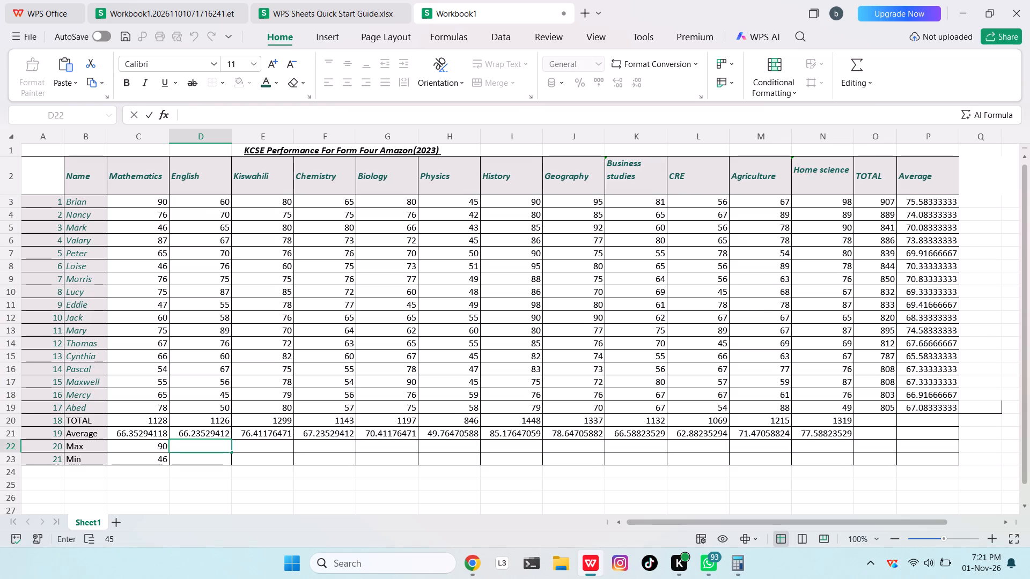
Calculate the maximum of the English marks D3:D18 into the Max row cell D22.
left_click(219, 205)
left_click(263, 202)
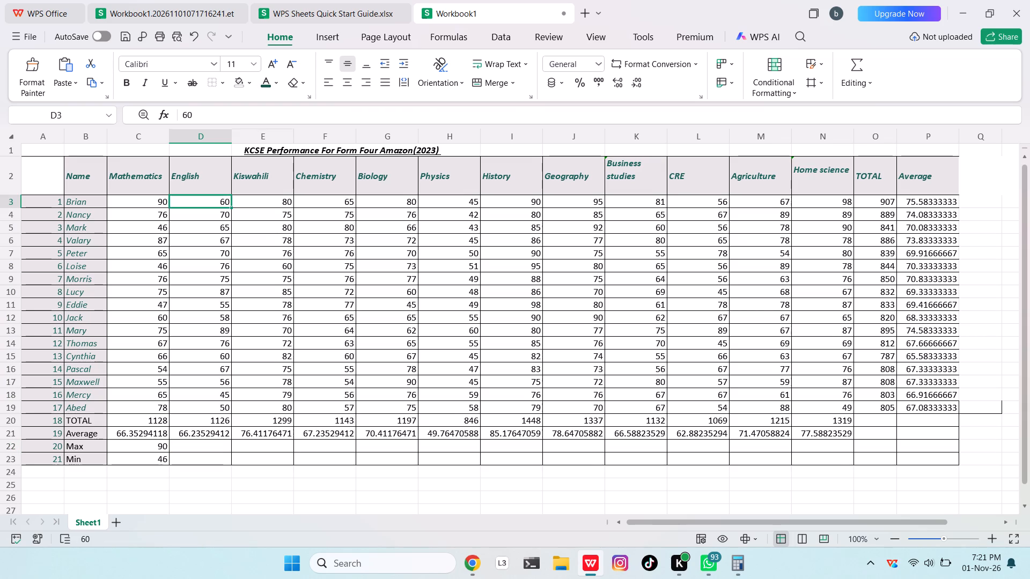
left_click_drag(210, 194, 223, 231)
left_click(255, 208)
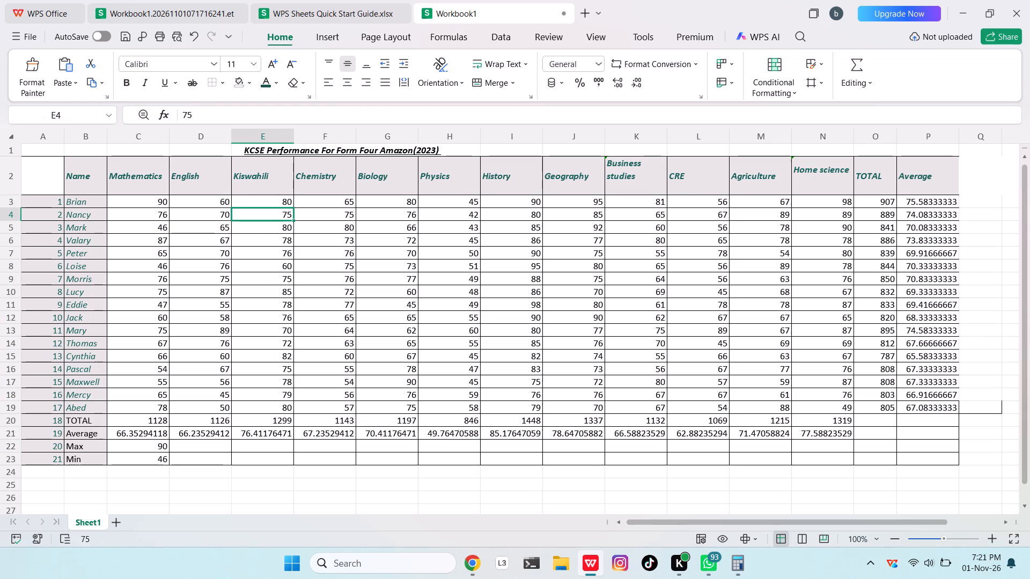
left_click_drag(199, 197, 211, 391)
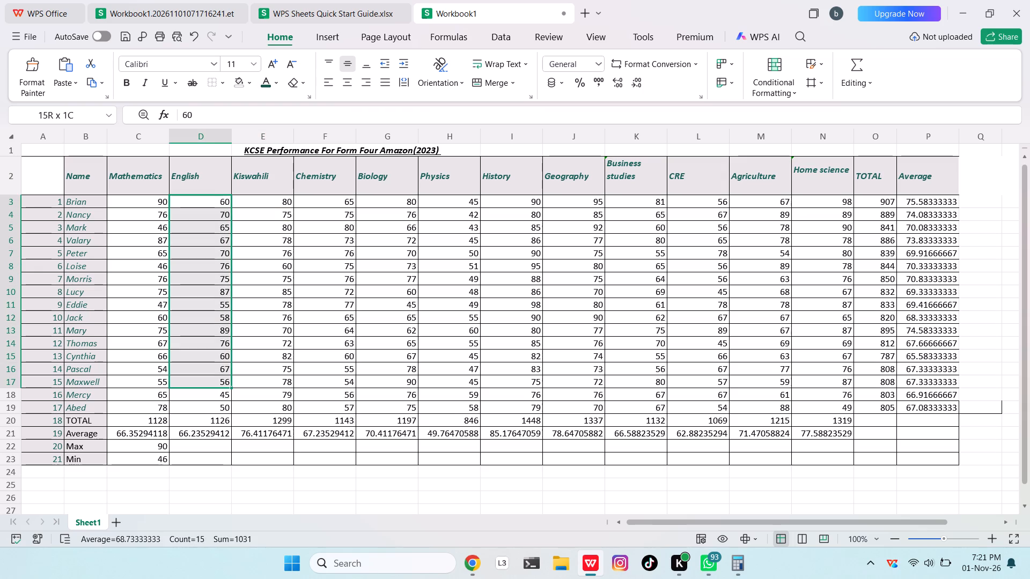
left_click_drag(211, 391, 211, 392)
left_click(864, 69)
left_click(705, 127)
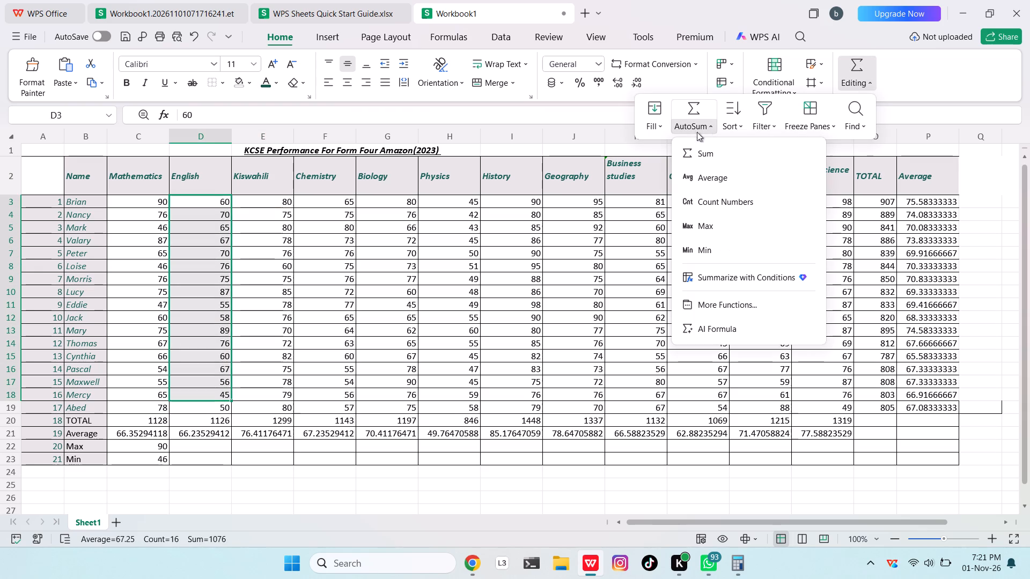
left_click(711, 227)
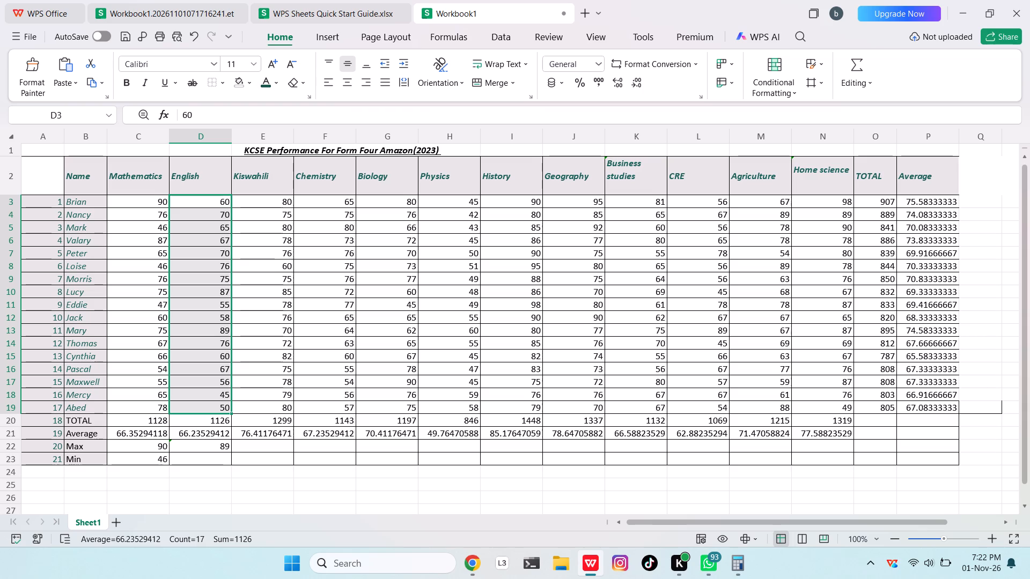
Calculate the minimum of the English marks D3:D19 into the Min row cell D23.
left_click(255, 205)
left_click_drag(220, 201, 181, 393)
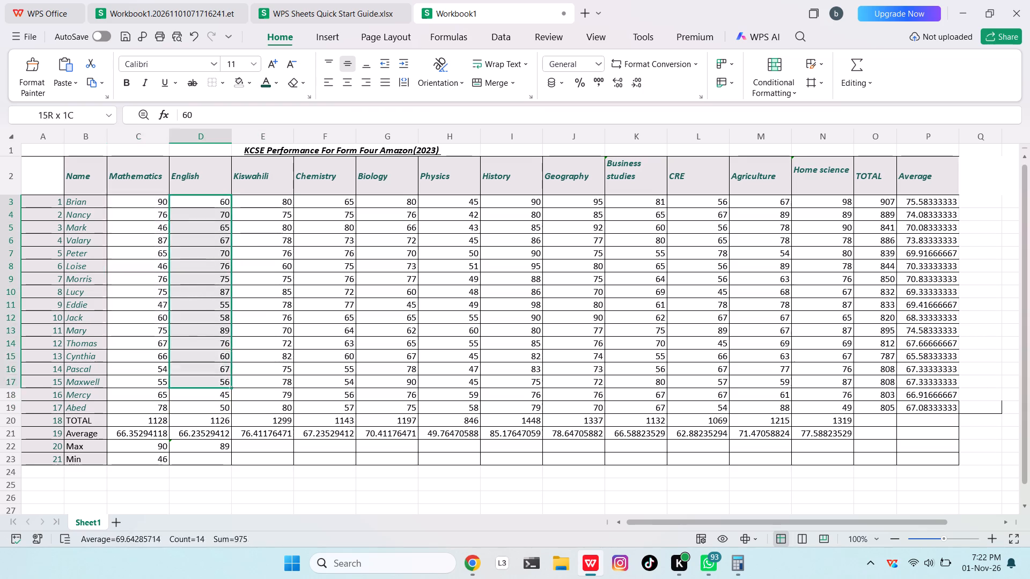
left_click_drag(181, 393, 185, 408)
left_click(848, 69)
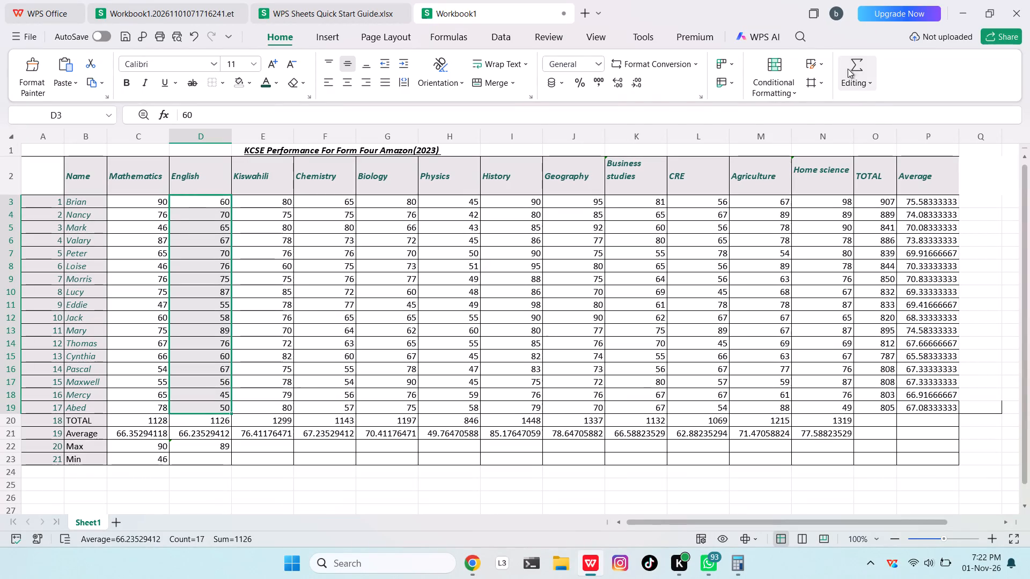
left_click(698, 123)
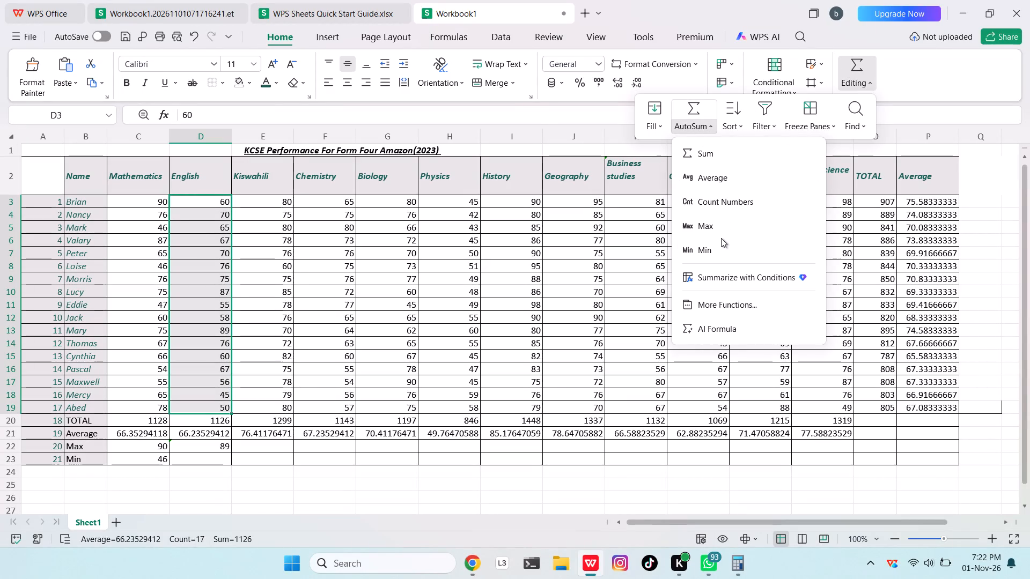
left_click(719, 240)
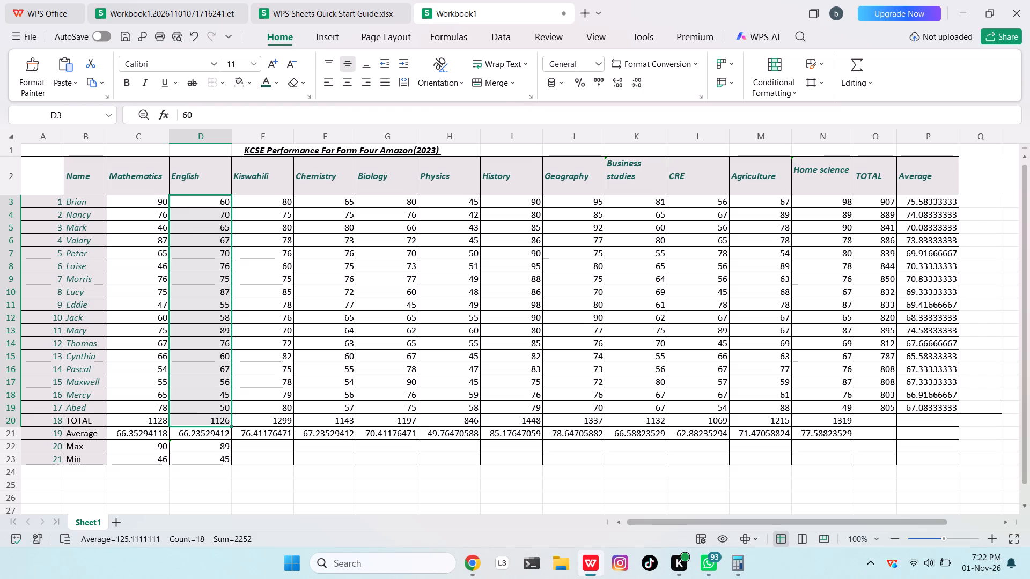
Calculate the maximum of the Kiswahili marks E3:E19 into the Max row cell E22.
left_click_drag(264, 201, 246, 398)
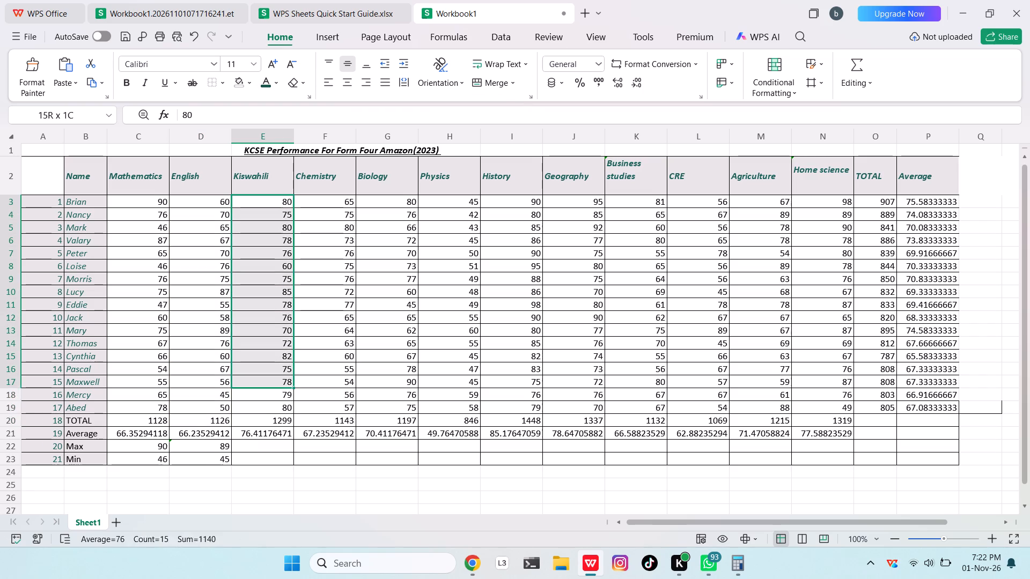
left_click_drag(246, 398, 244, 406)
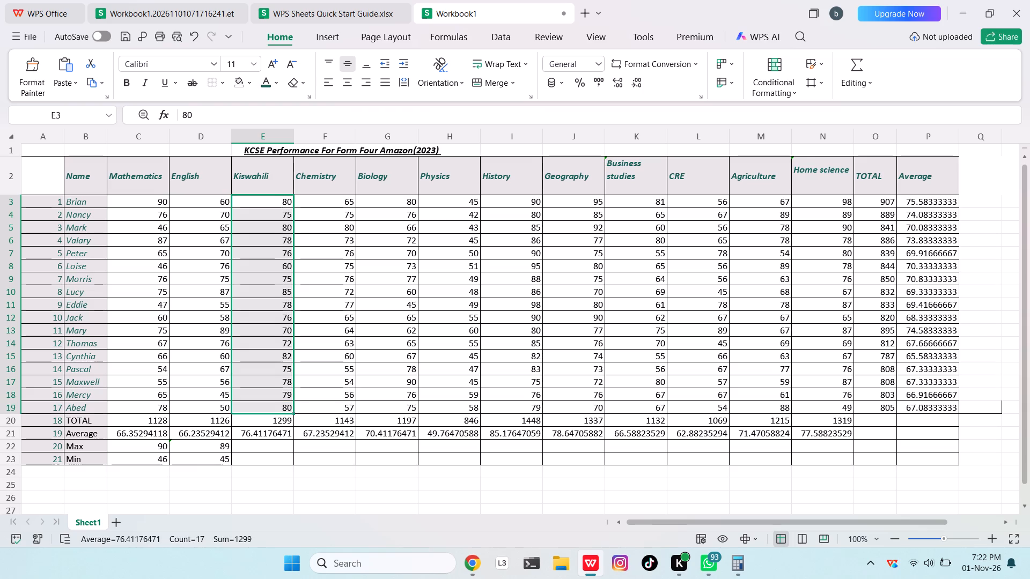
left_click(854, 62)
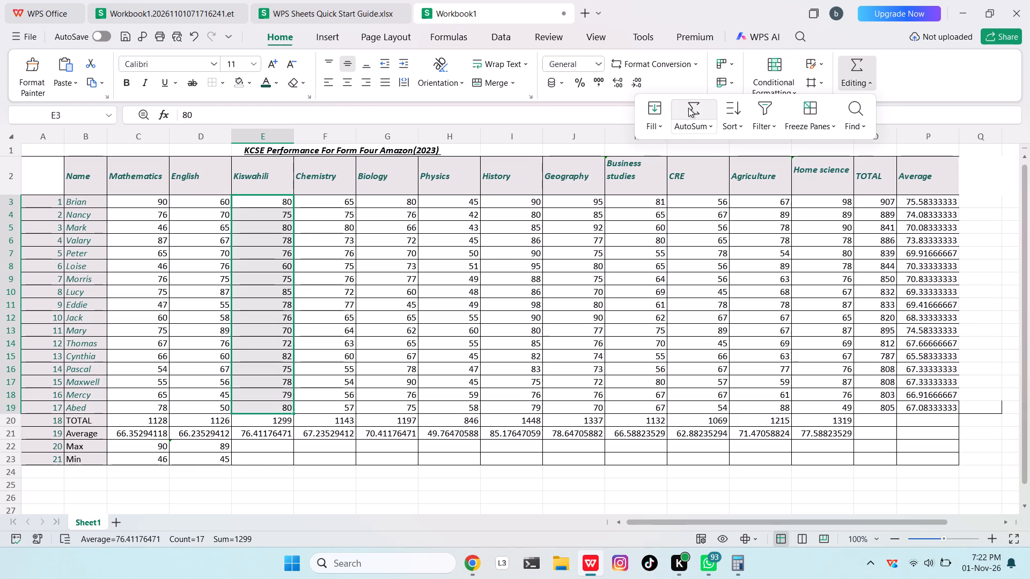
double_click(685, 120)
left_click(681, 131)
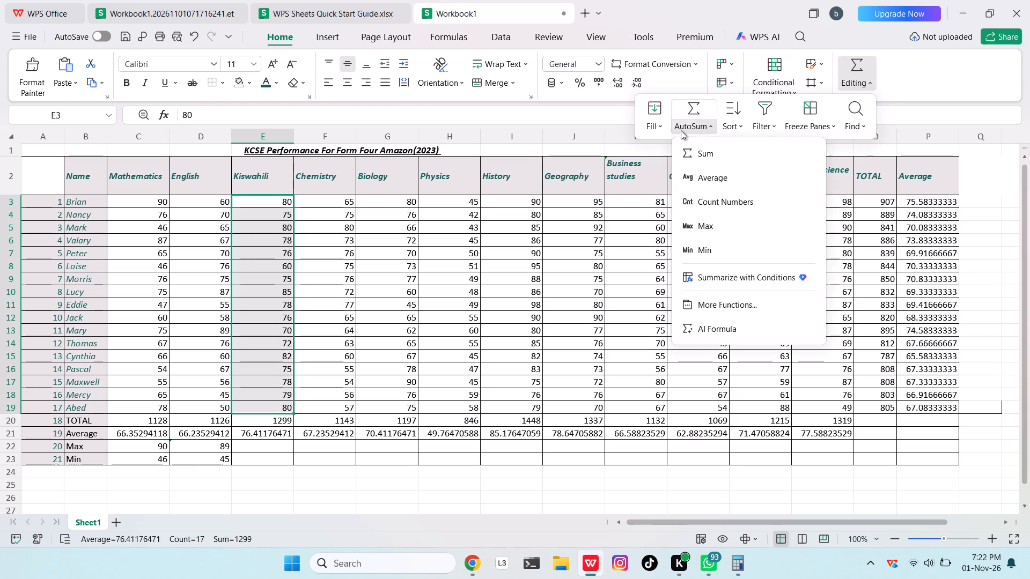
left_click(700, 226)
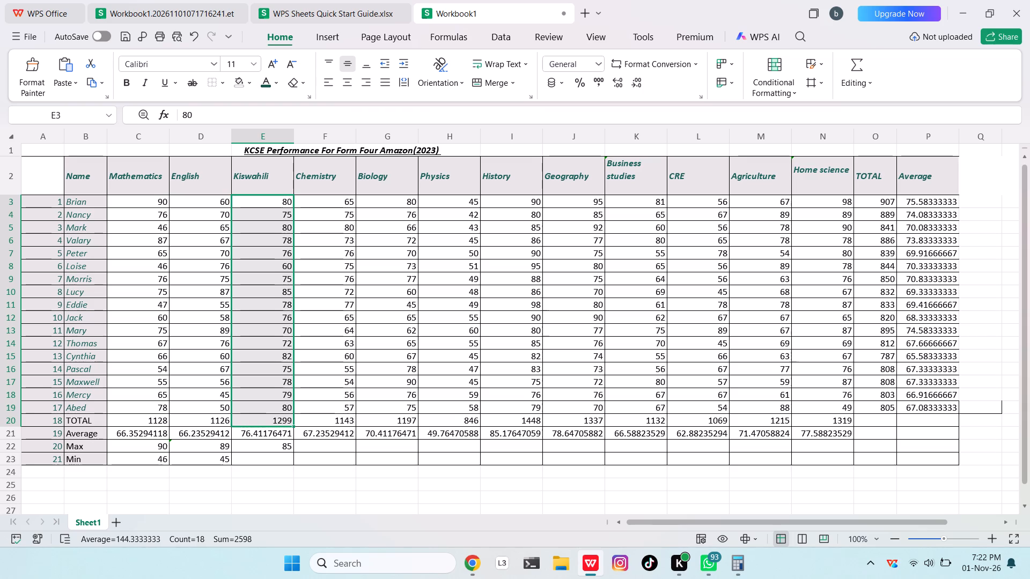
Calculate the minimum of the Kiswahili marks E3:E19 into the Min row cell E23.
left_click(318, 218)
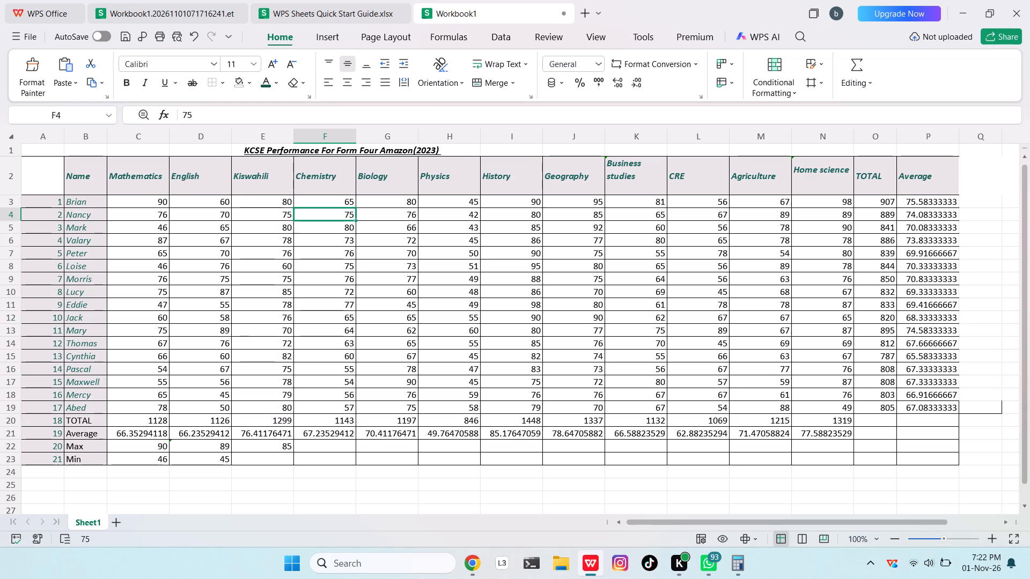
left_click_drag(280, 196, 265, 398)
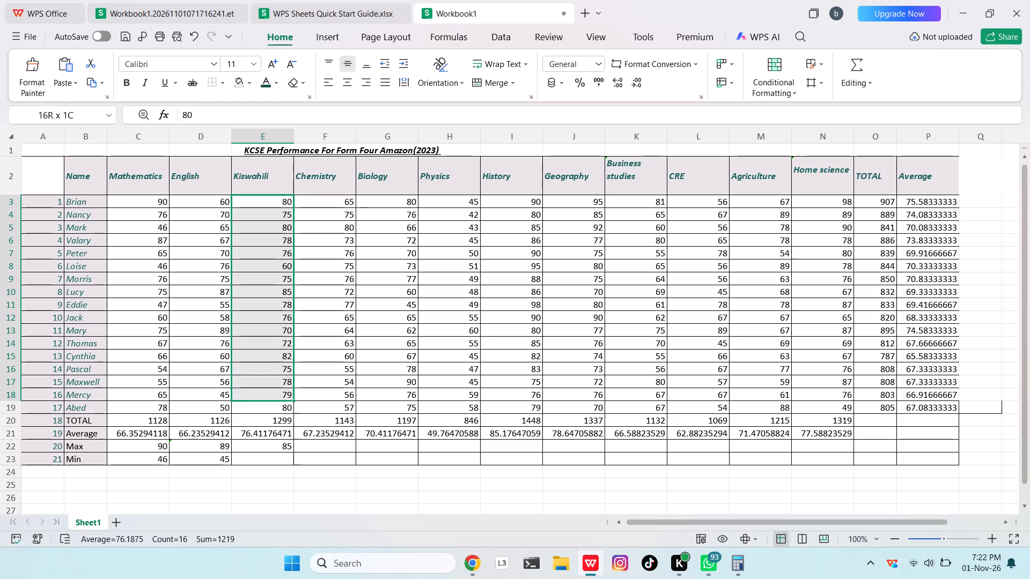
left_click_drag(265, 398, 262, 400)
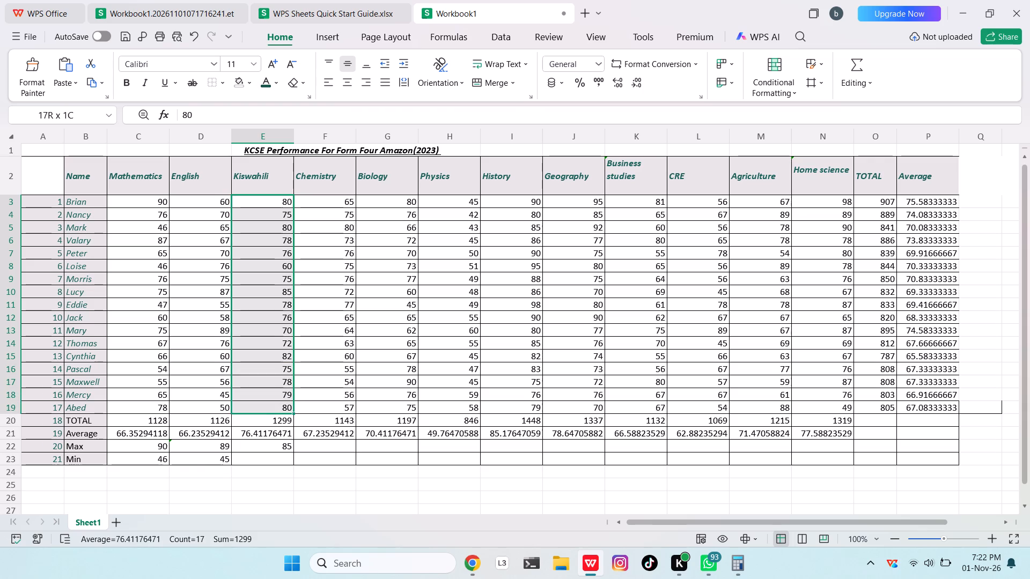
left_click_drag(262, 400, 273, 411)
left_click(850, 65)
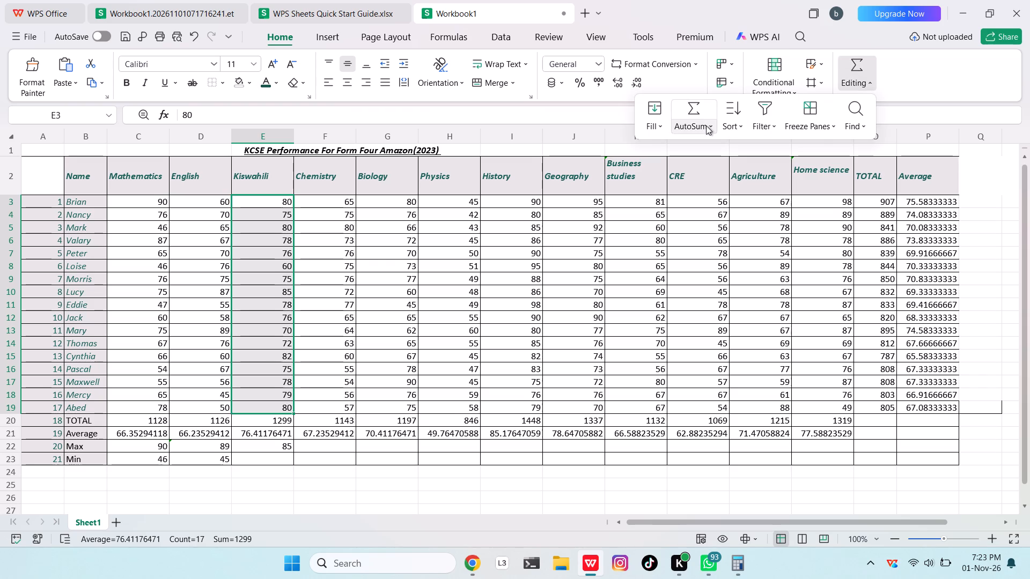
left_click(706, 125)
left_click(707, 244)
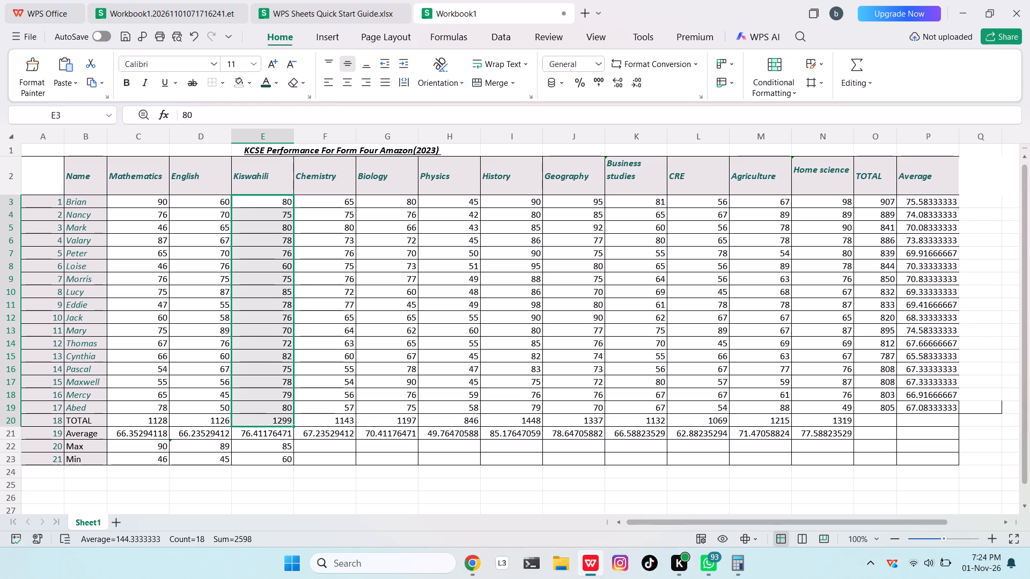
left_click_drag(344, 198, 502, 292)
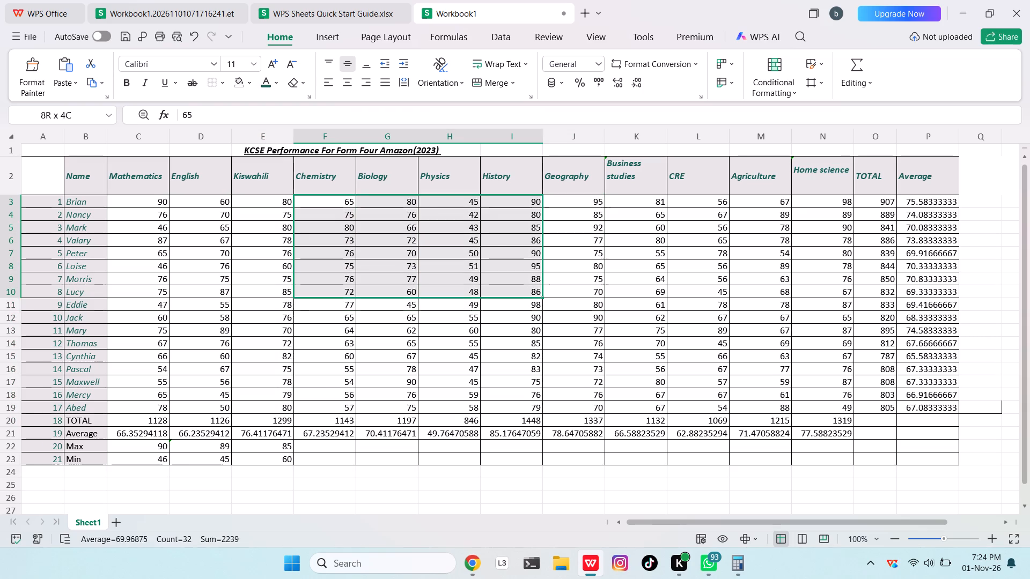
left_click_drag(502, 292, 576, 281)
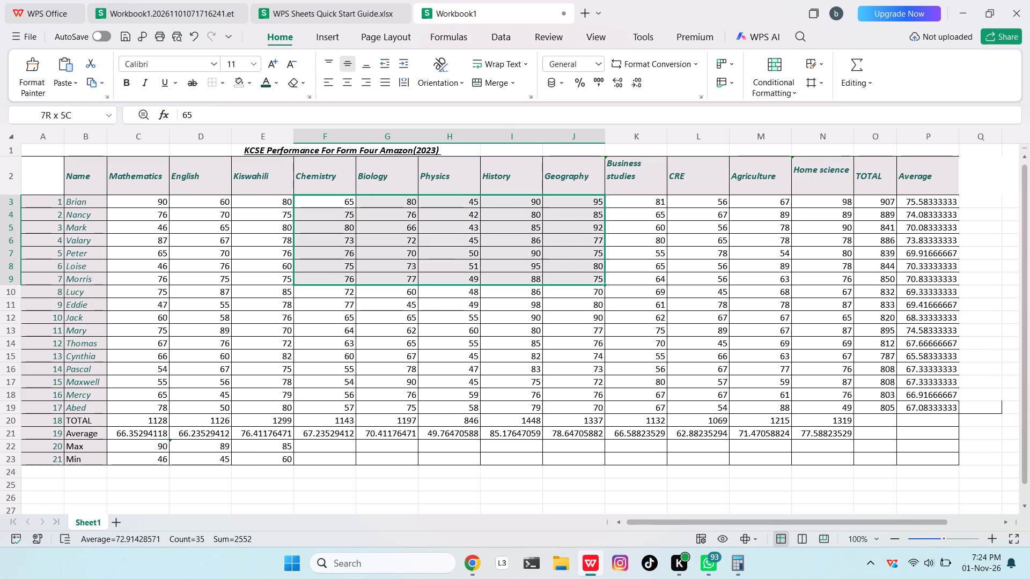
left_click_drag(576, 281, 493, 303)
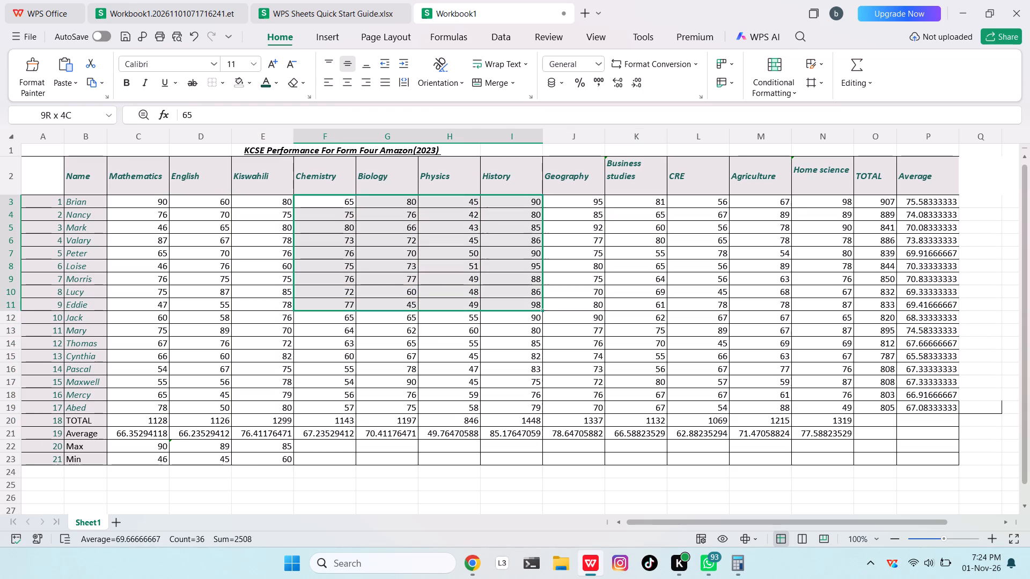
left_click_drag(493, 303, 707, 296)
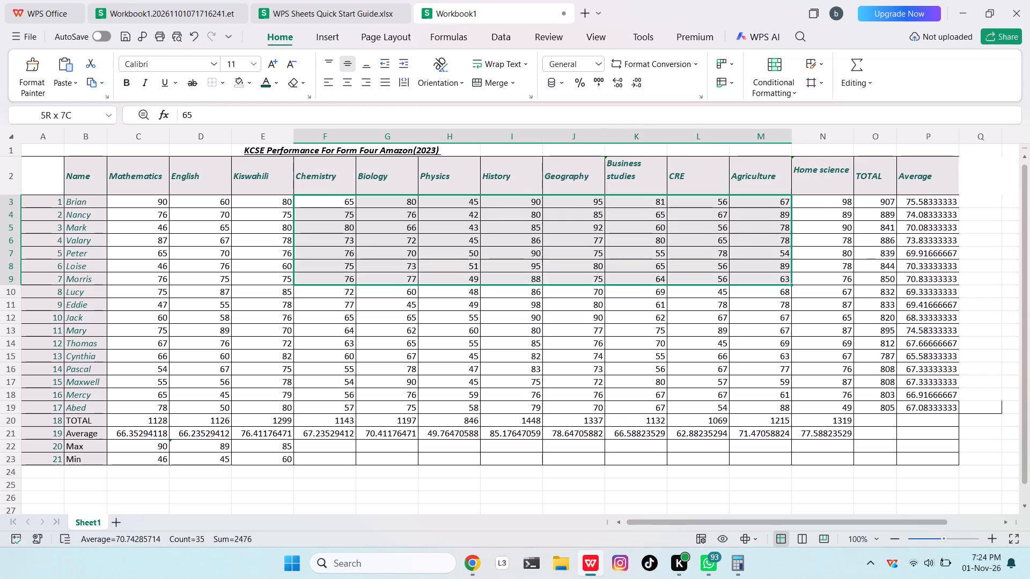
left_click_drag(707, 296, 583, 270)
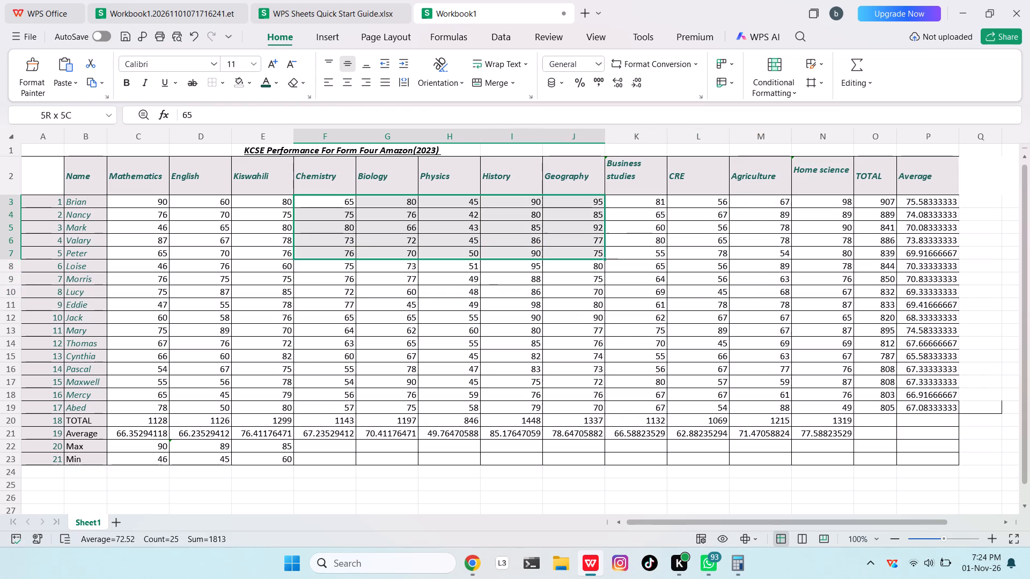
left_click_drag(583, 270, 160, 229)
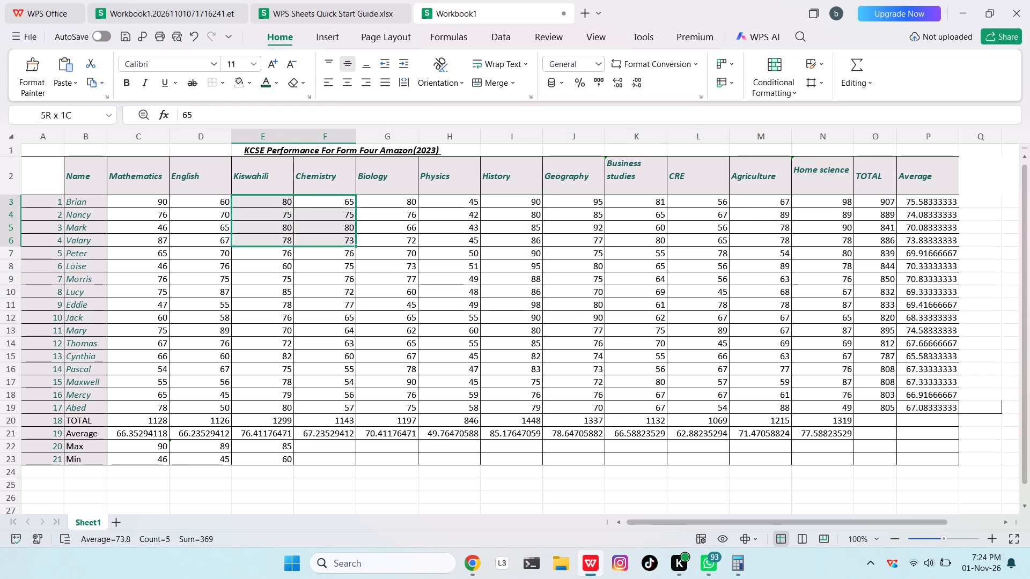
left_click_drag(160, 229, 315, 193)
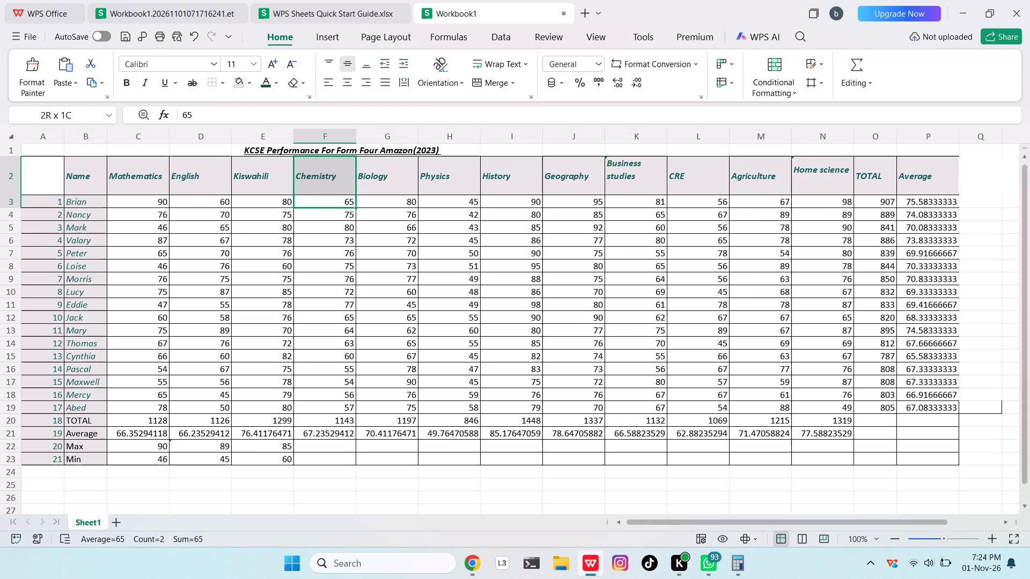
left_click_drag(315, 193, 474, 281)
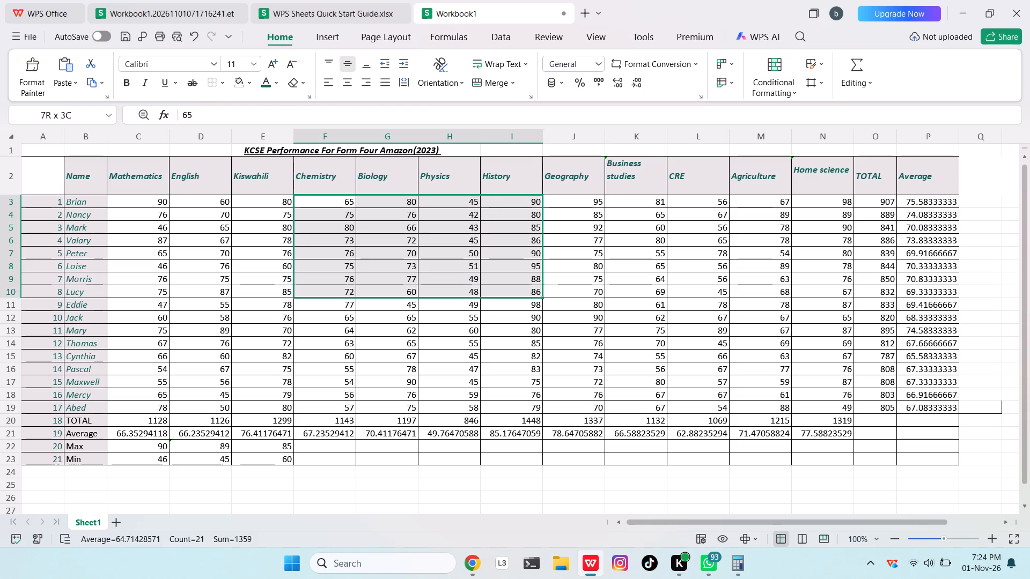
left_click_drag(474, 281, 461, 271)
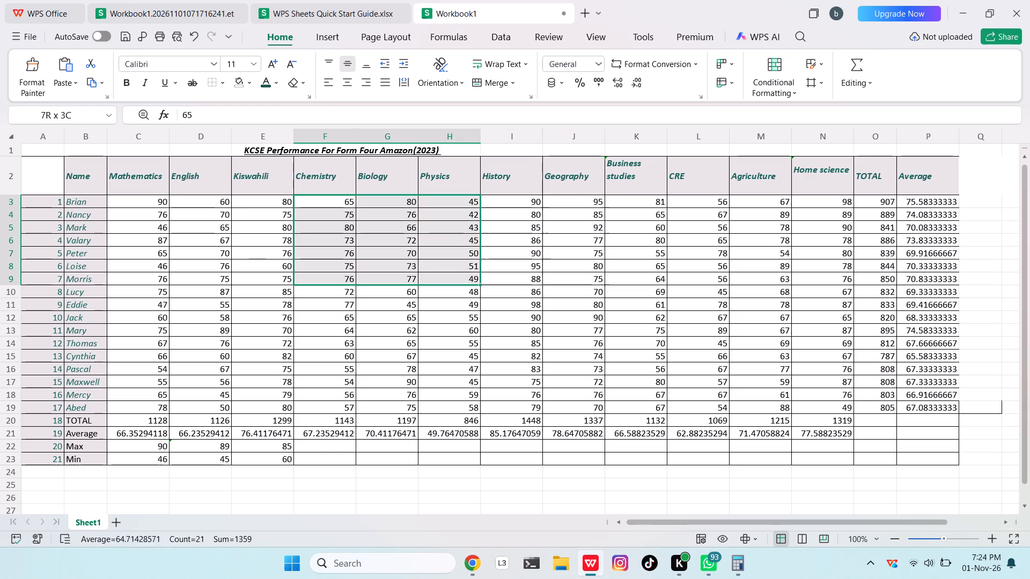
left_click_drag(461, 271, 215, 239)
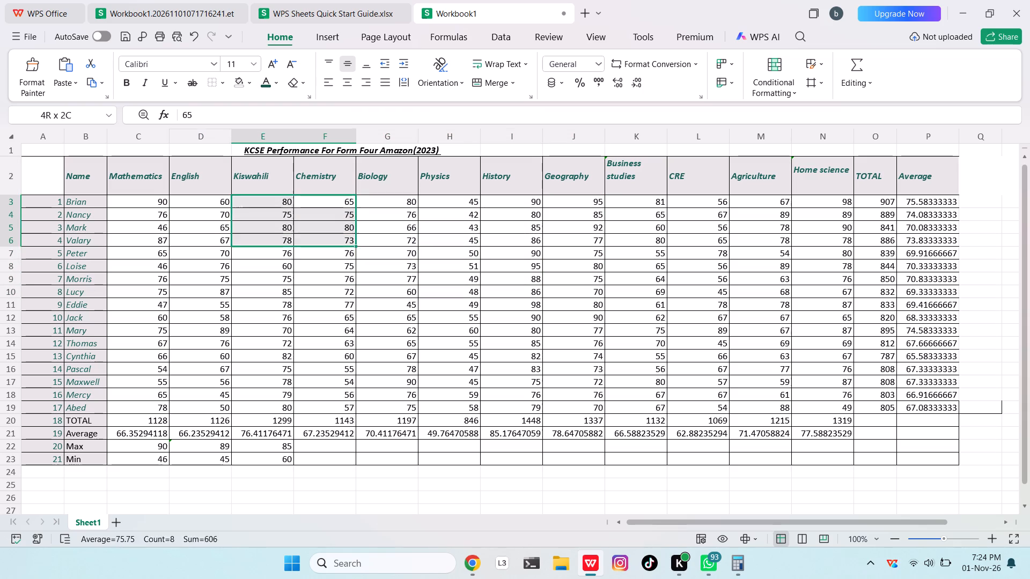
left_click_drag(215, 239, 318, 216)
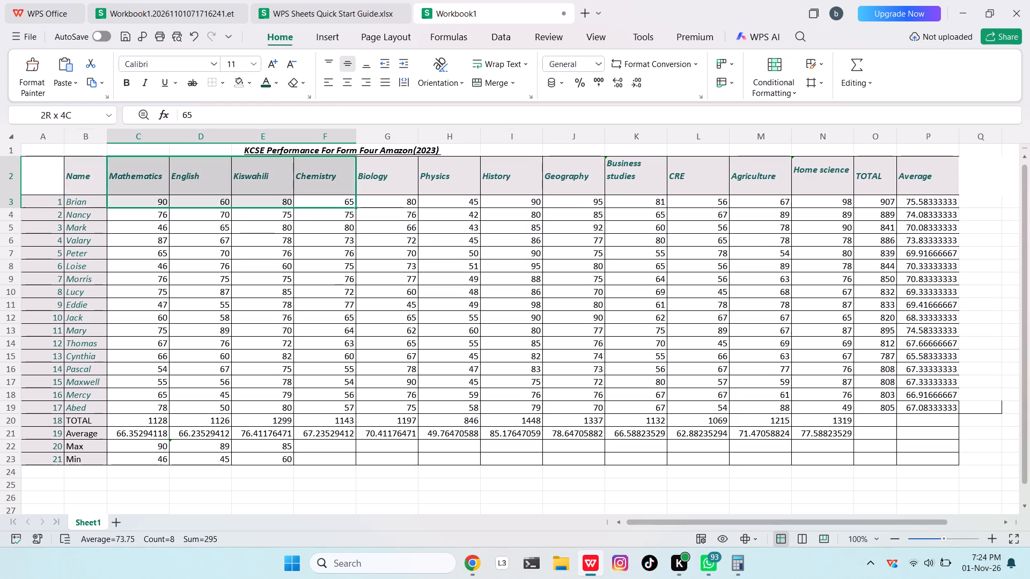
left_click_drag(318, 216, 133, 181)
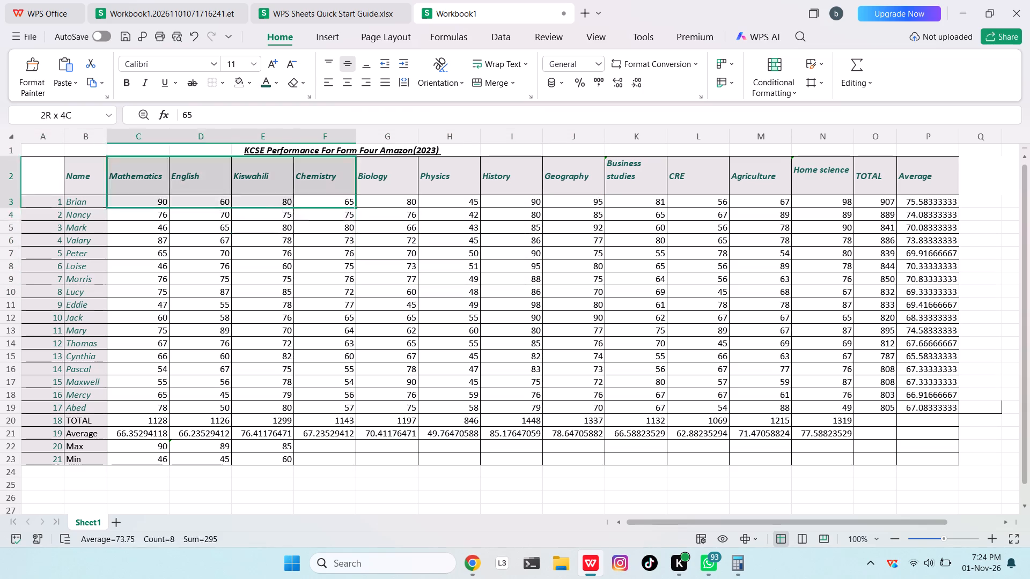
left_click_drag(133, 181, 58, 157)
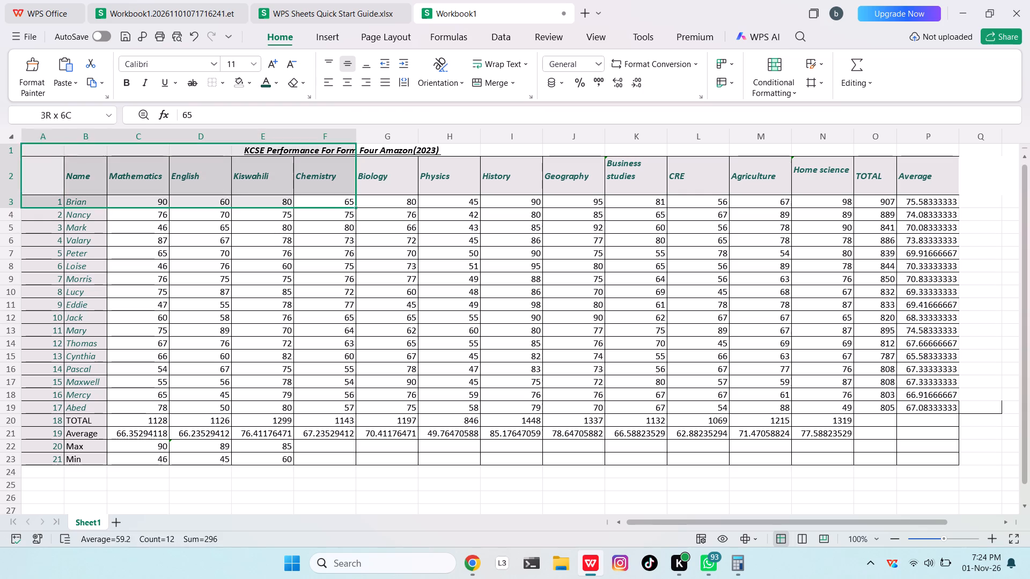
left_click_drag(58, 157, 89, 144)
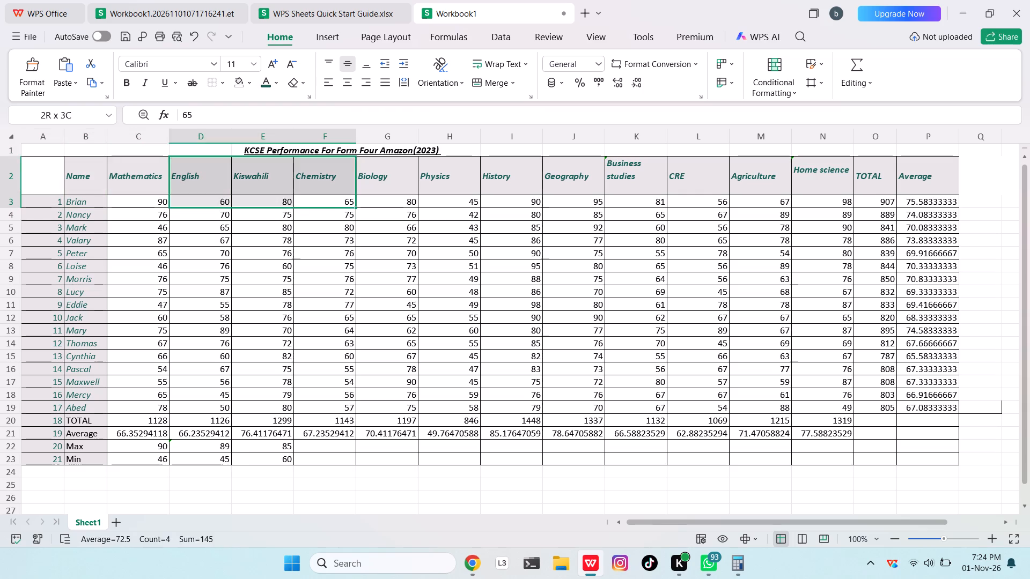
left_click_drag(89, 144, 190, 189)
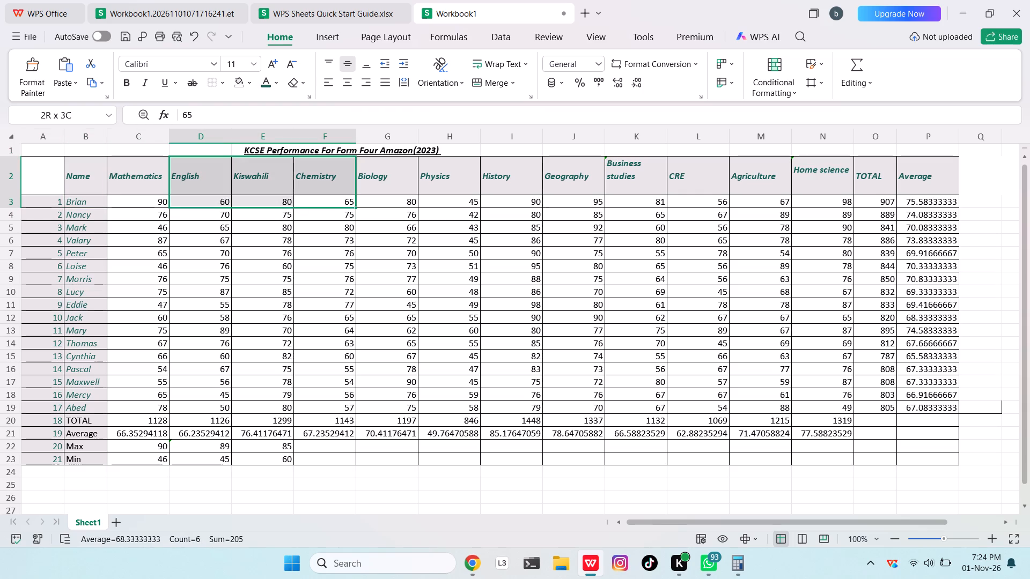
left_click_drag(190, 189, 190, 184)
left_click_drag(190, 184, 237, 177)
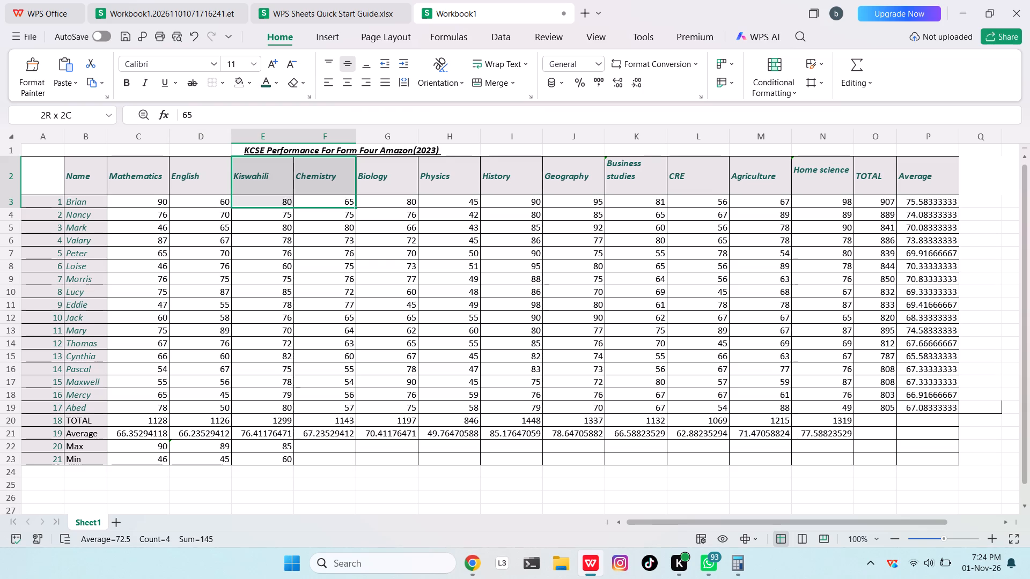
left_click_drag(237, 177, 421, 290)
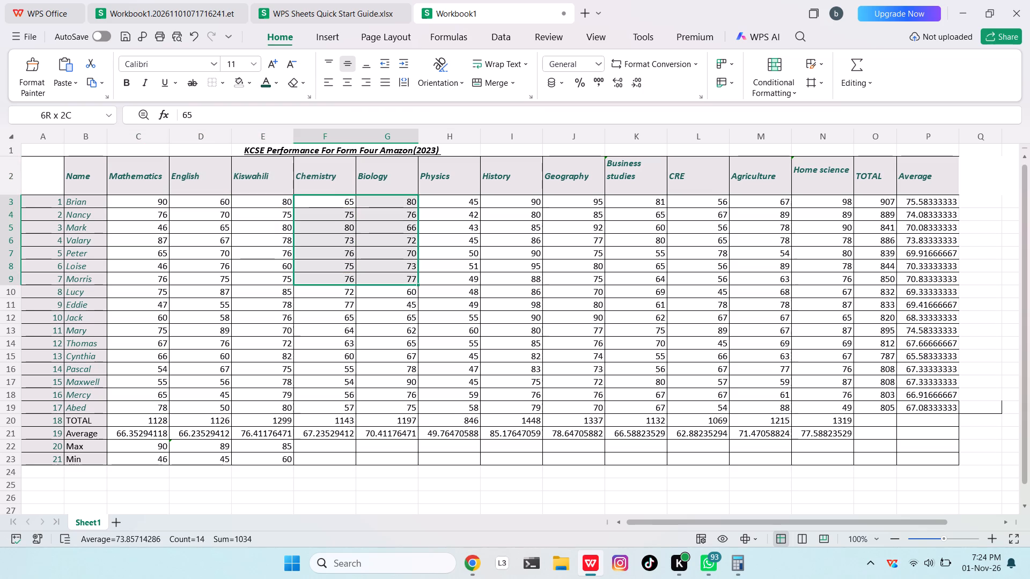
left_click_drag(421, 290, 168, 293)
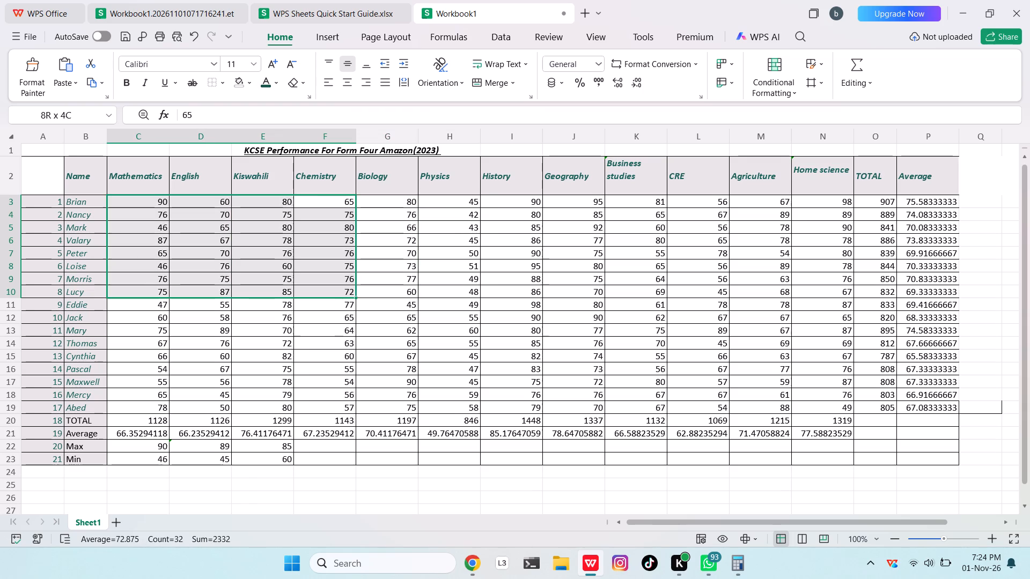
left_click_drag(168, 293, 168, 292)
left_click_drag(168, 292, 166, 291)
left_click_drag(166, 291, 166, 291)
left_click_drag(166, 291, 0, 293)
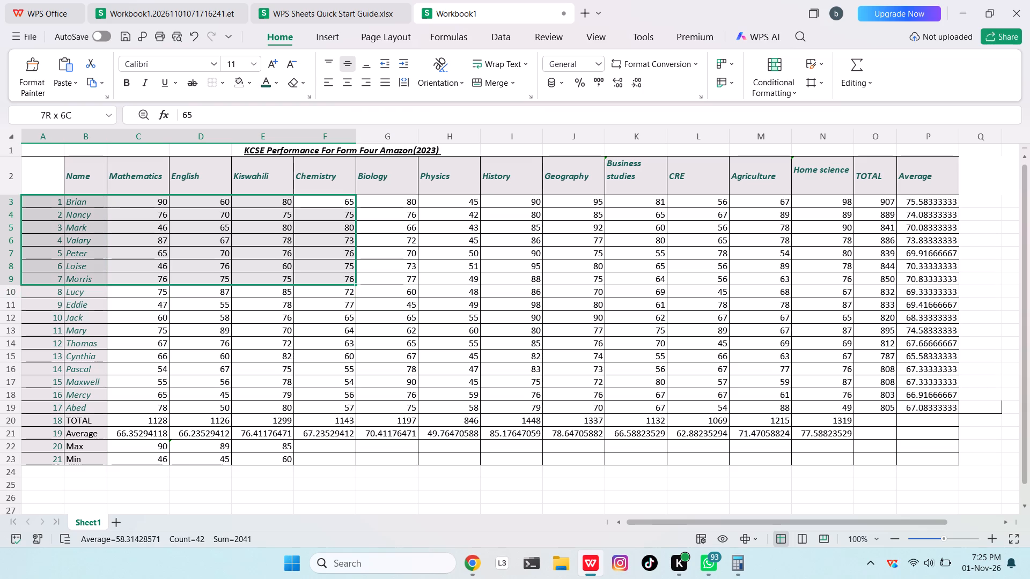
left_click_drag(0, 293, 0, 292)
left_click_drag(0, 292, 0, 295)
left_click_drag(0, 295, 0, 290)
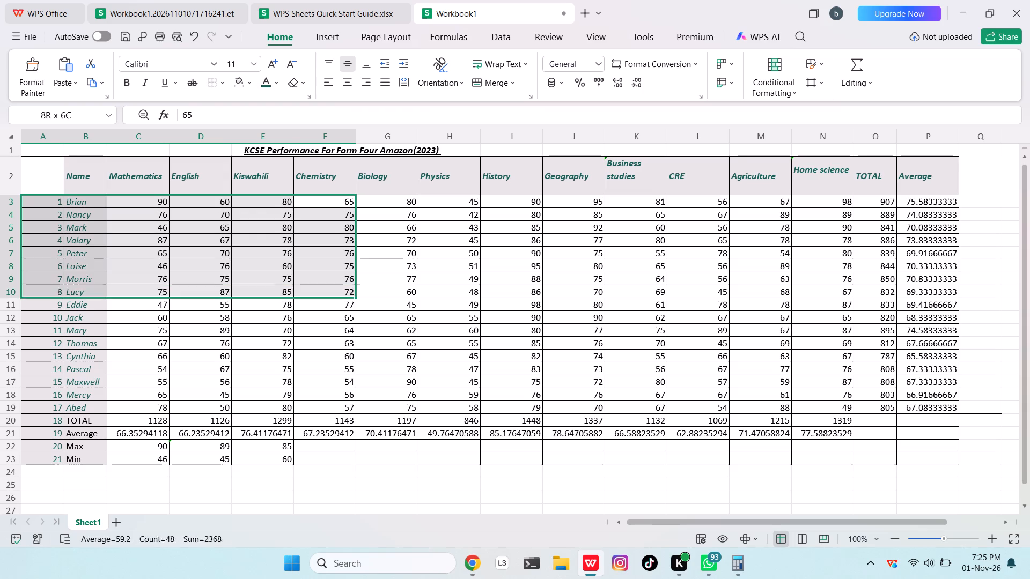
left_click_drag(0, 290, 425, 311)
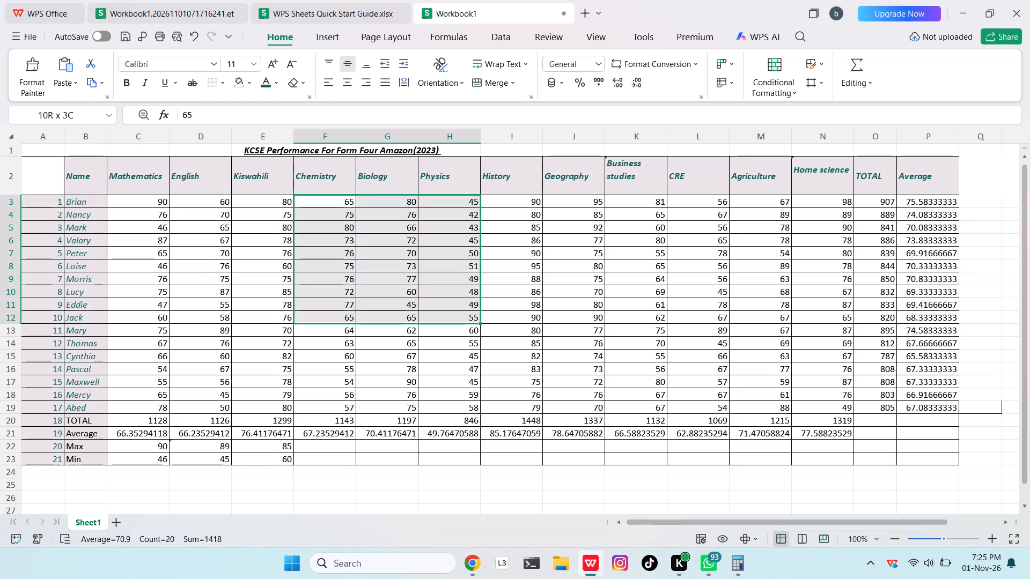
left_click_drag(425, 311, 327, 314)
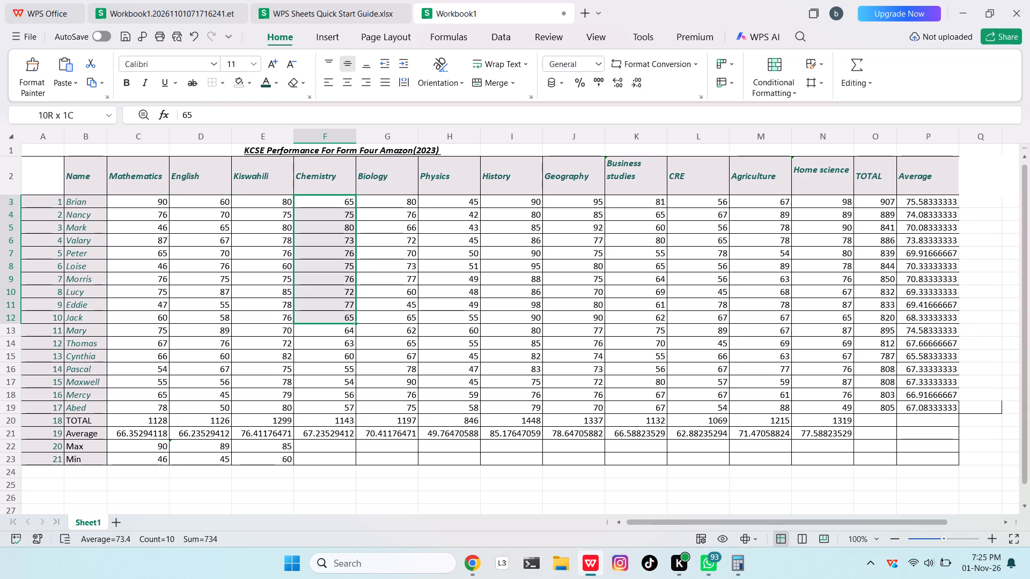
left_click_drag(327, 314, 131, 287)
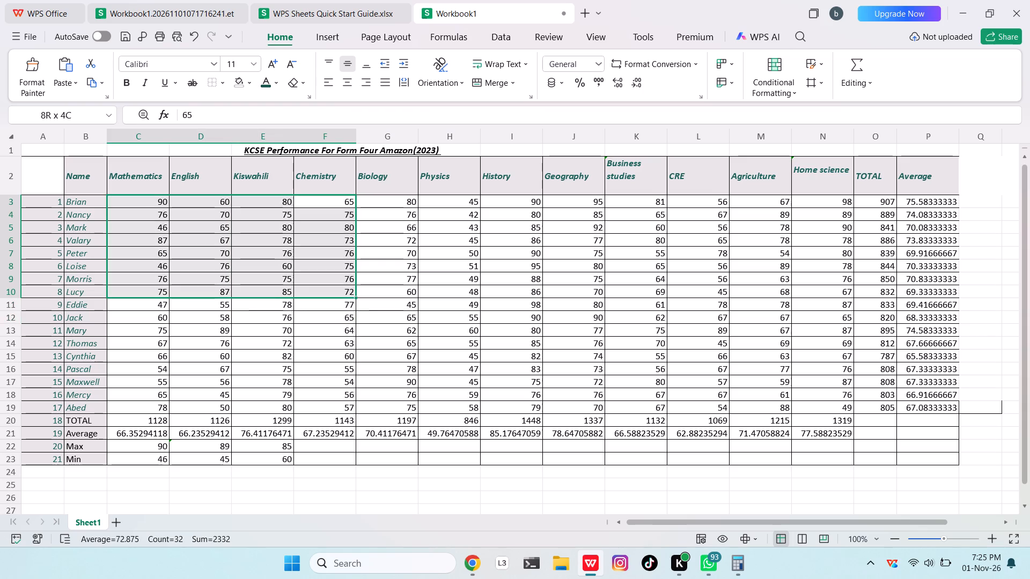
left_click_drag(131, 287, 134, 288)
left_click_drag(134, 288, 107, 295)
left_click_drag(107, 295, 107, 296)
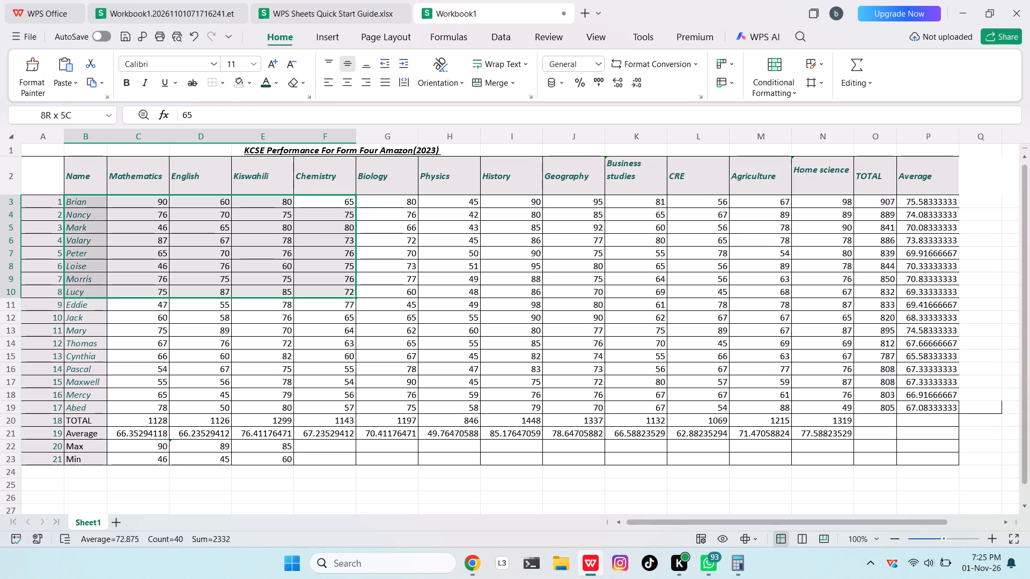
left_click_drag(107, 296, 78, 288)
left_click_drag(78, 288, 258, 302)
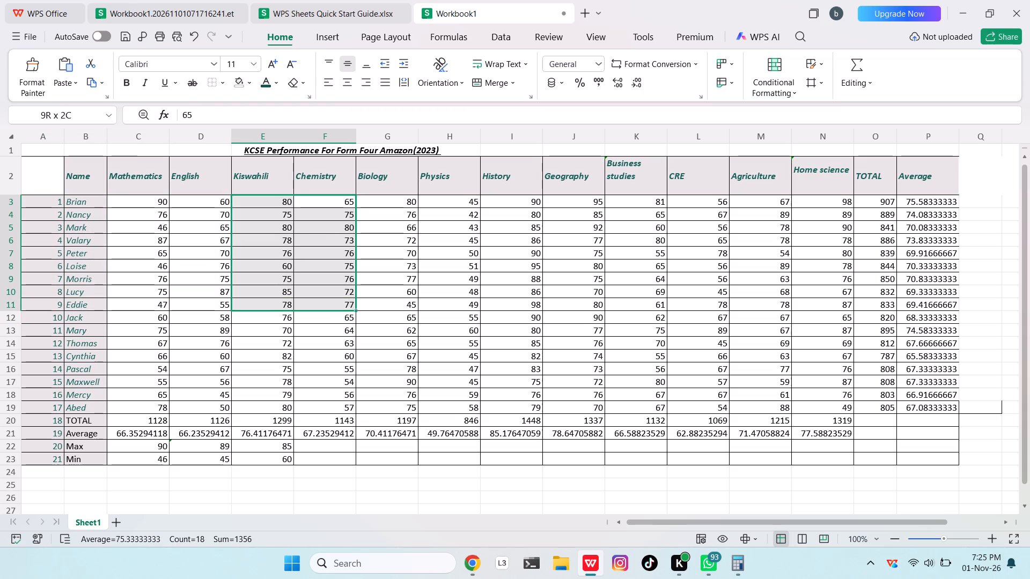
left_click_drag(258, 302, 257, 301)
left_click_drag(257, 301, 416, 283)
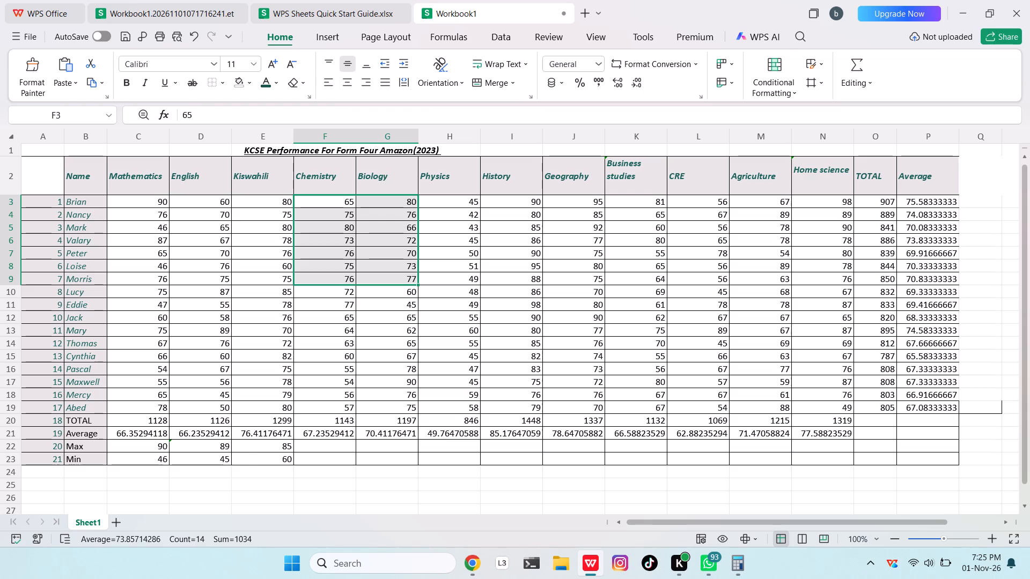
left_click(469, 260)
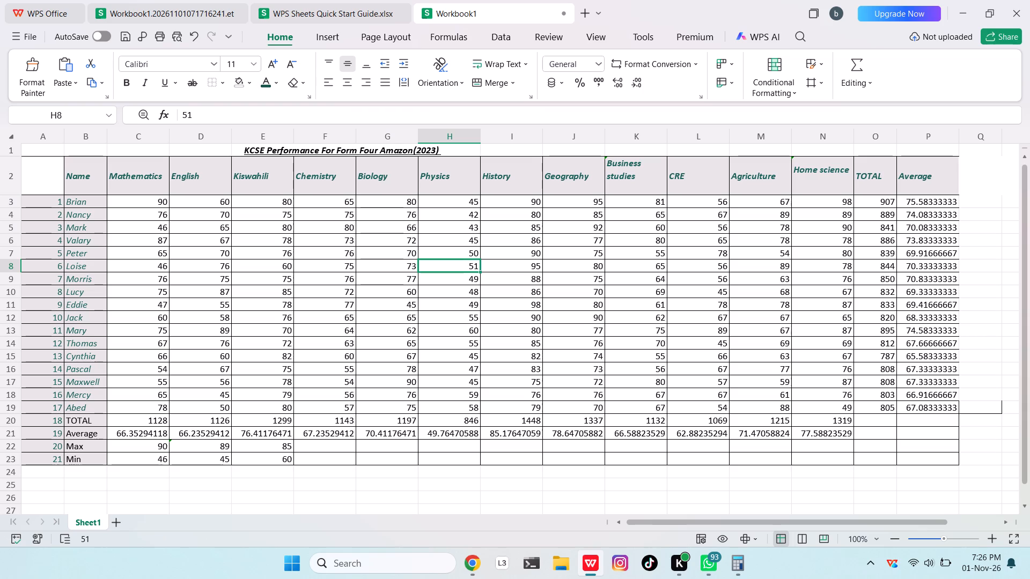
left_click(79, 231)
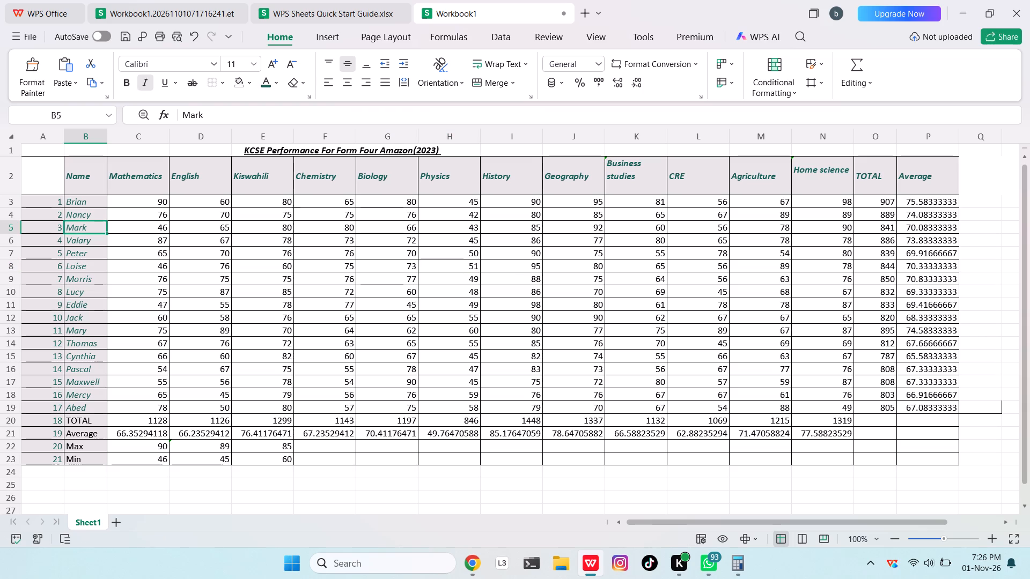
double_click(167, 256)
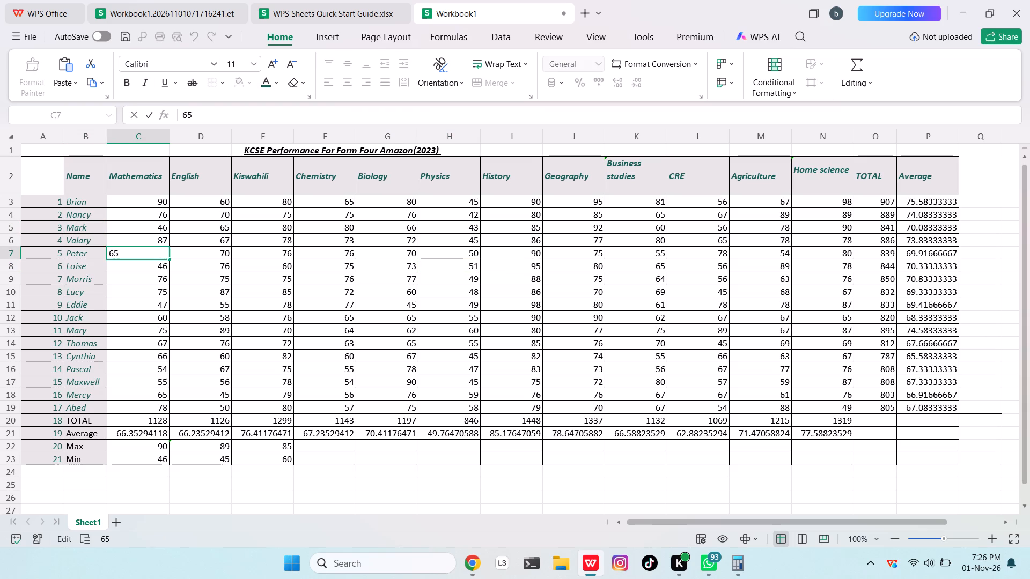
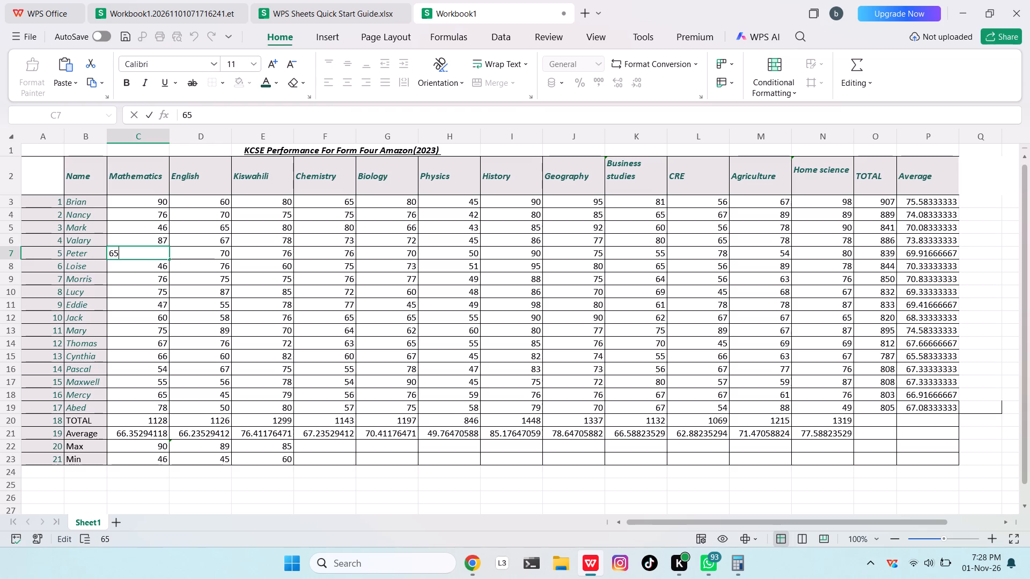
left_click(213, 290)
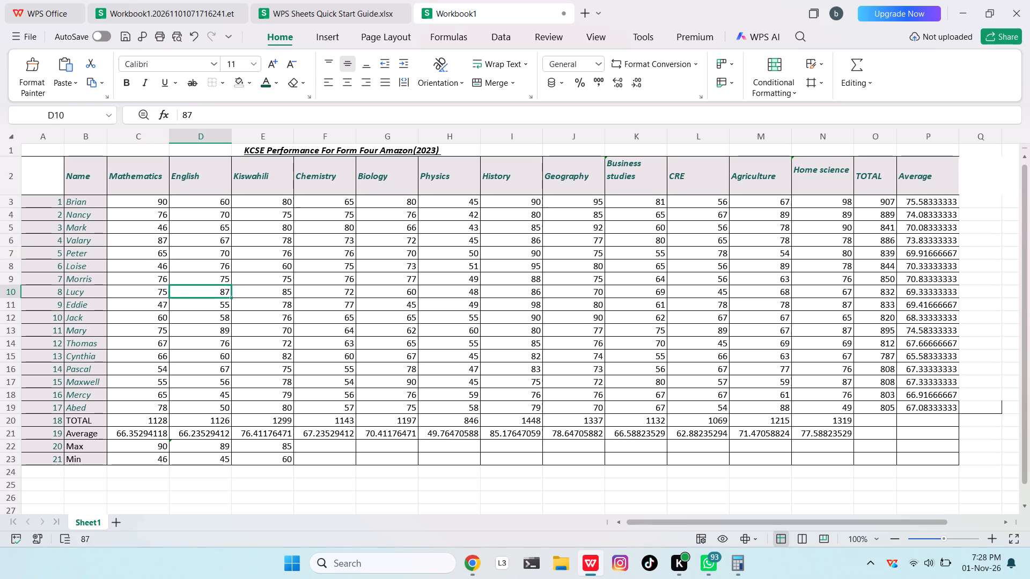
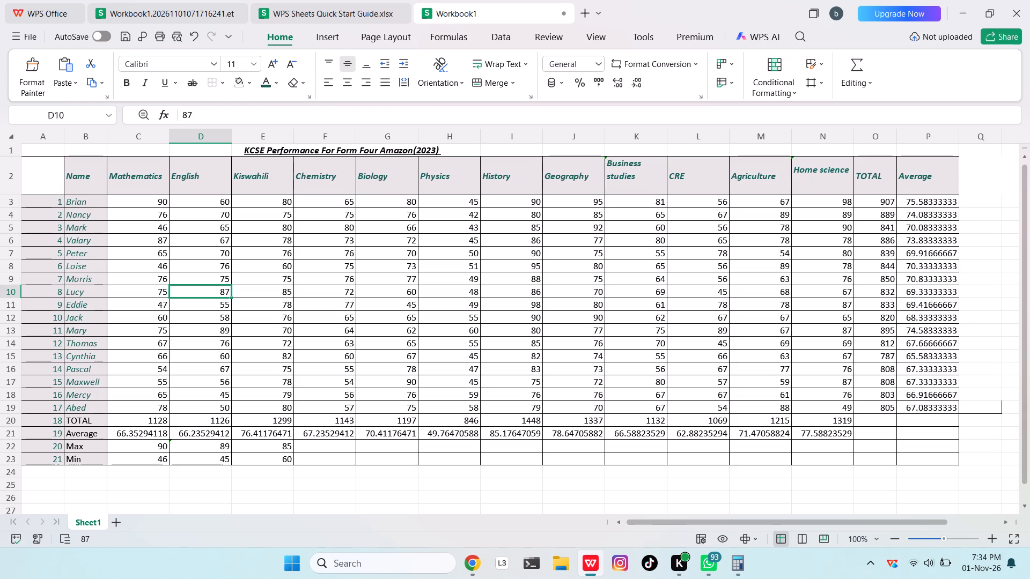
Calculate the maximum of the Chemistry scores in F3:F19 with AutoSum for the Max row.
left_click_drag(343, 193, 343, 227)
left_click(340, 210)
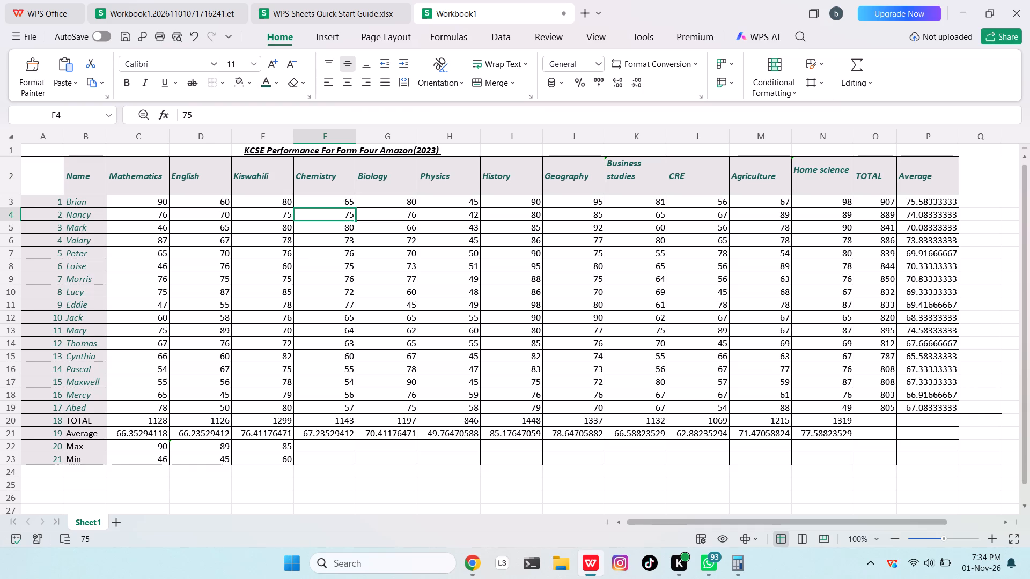
left_click_drag(334, 198, 343, 281)
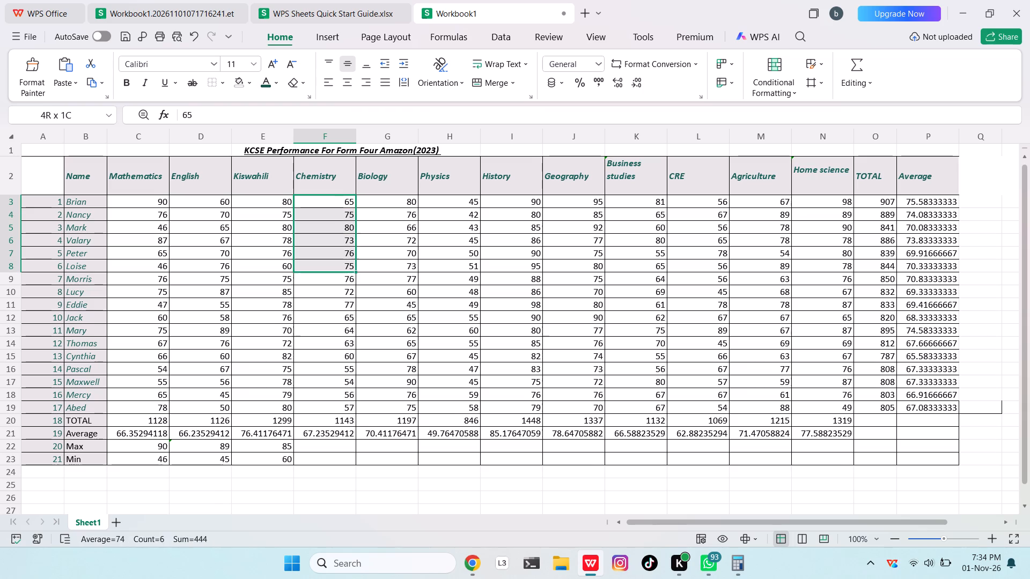
left_click_drag(343, 281, 336, 391)
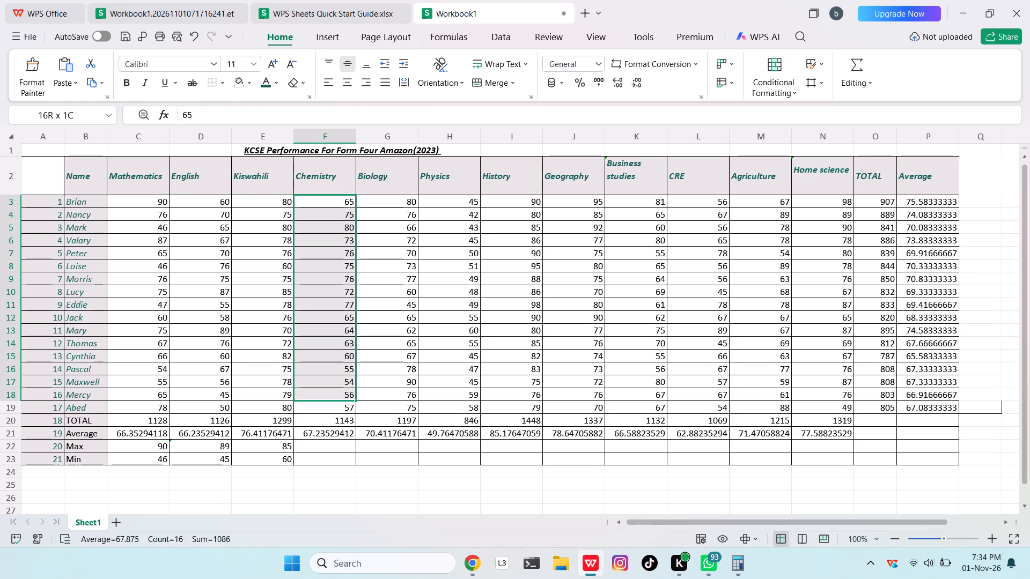
left_click_drag(336, 391, 338, 403)
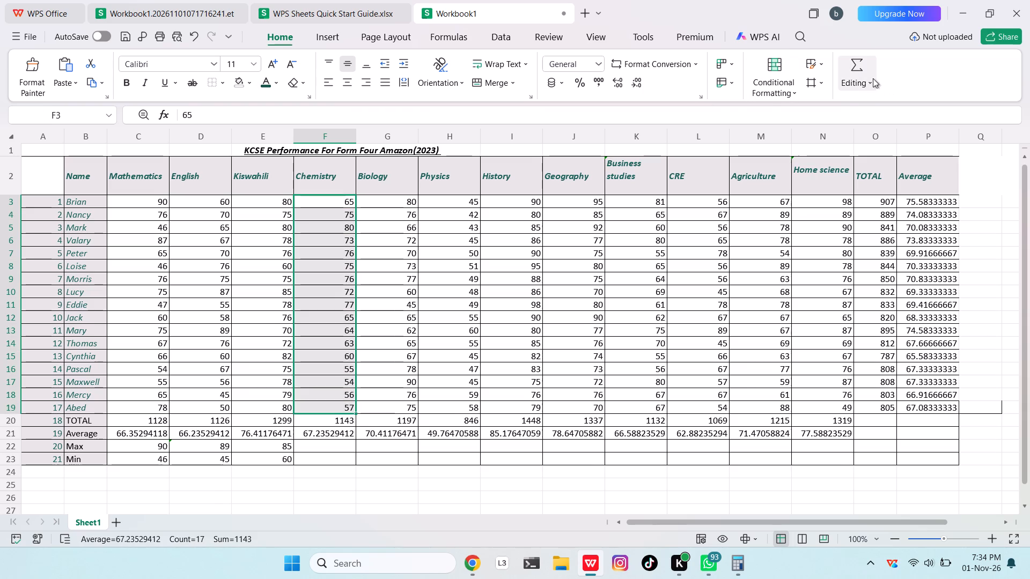
left_click(858, 71)
left_click(708, 130)
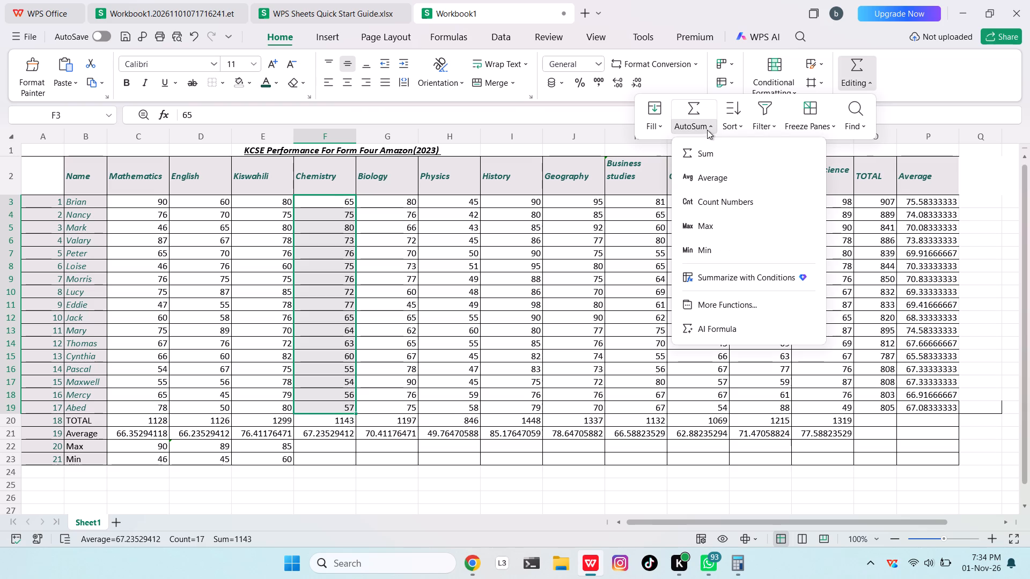
left_click(712, 233)
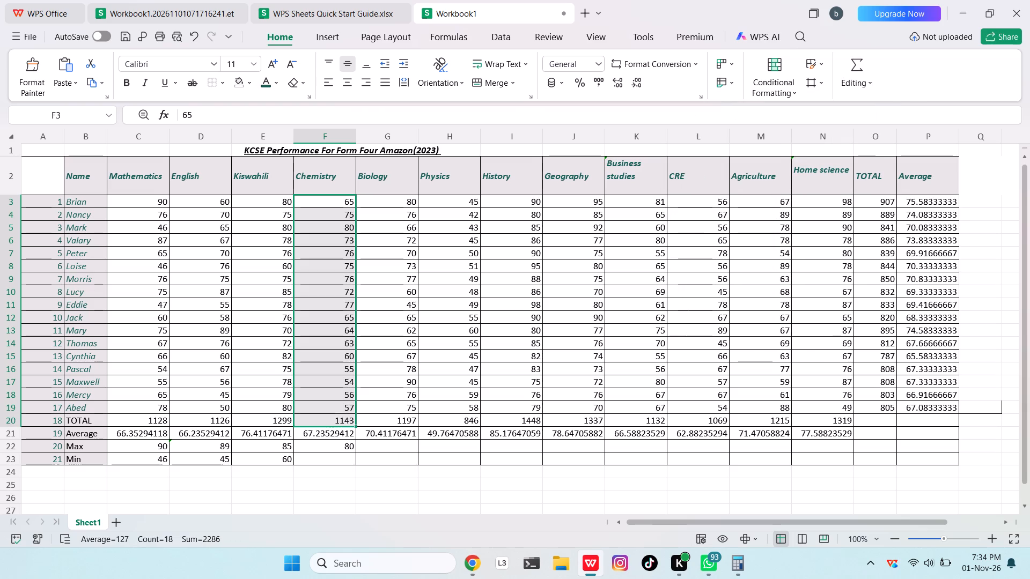
left_click(707, 233)
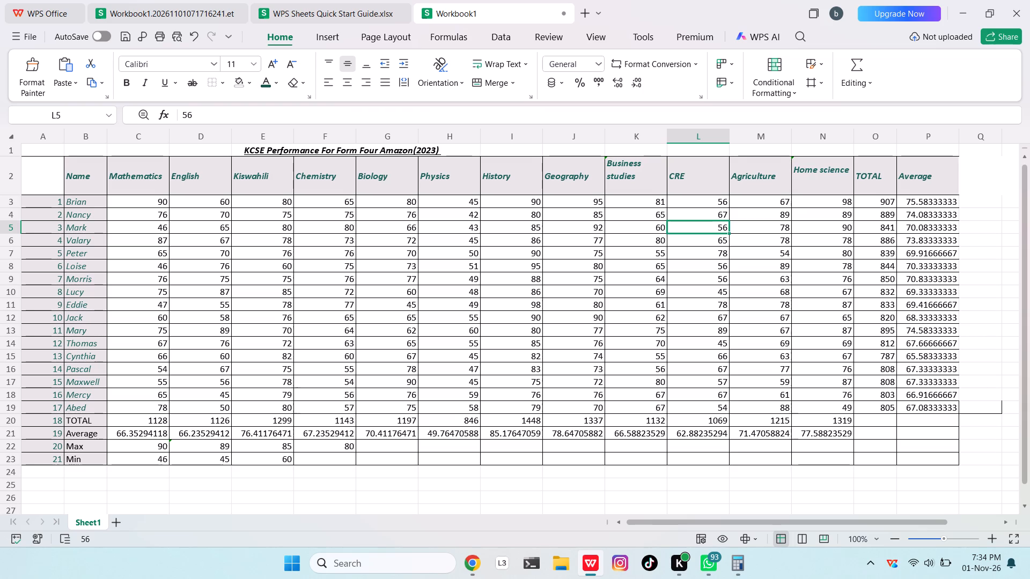
Calculate the minimum of the Chemistry scores in F3:F19 with AutoSum for the Min row.
left_click_drag(316, 199, 335, 405)
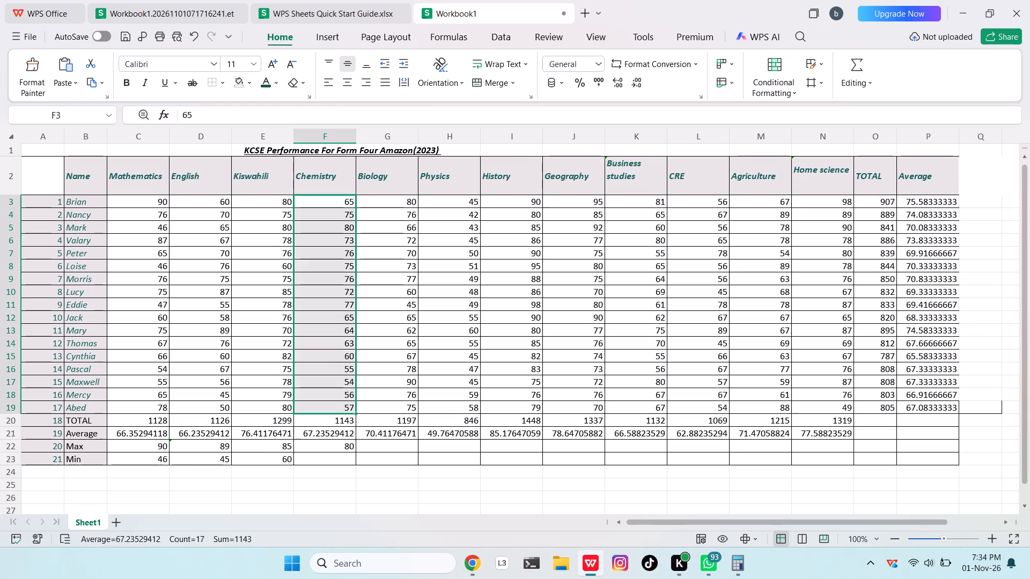
left_click(507, 66)
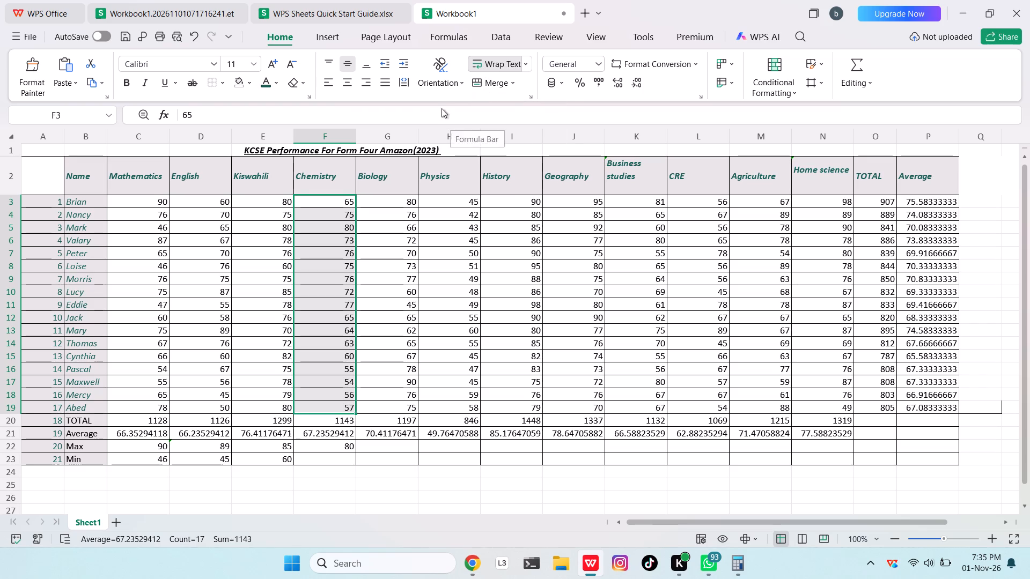
left_click(851, 68)
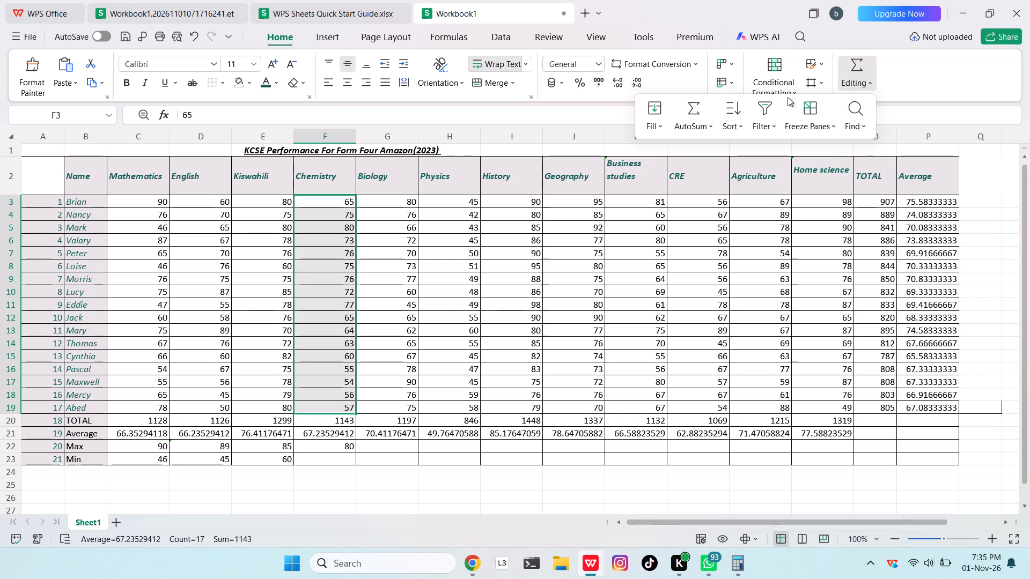
left_click(710, 123)
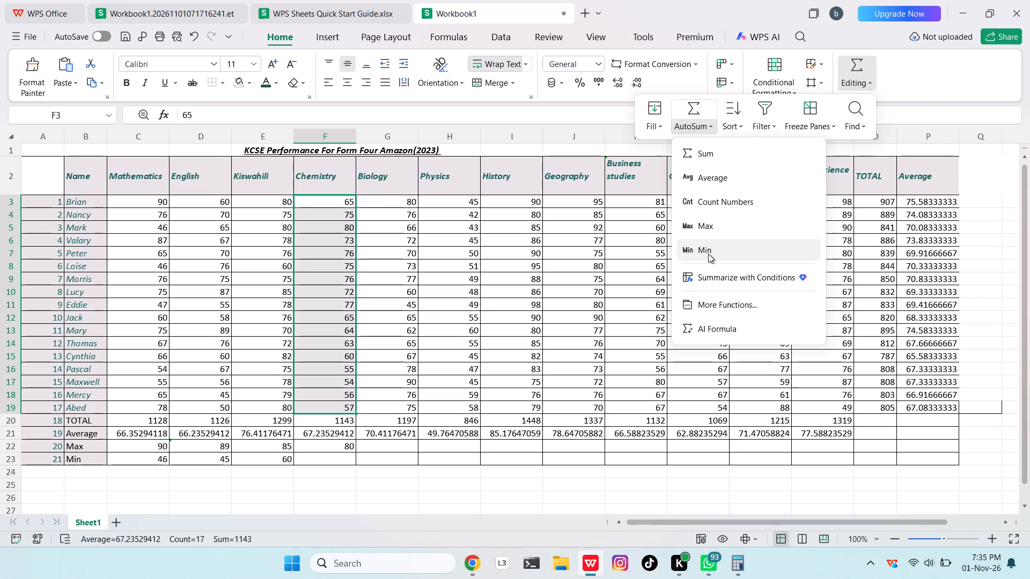
left_click(708, 254)
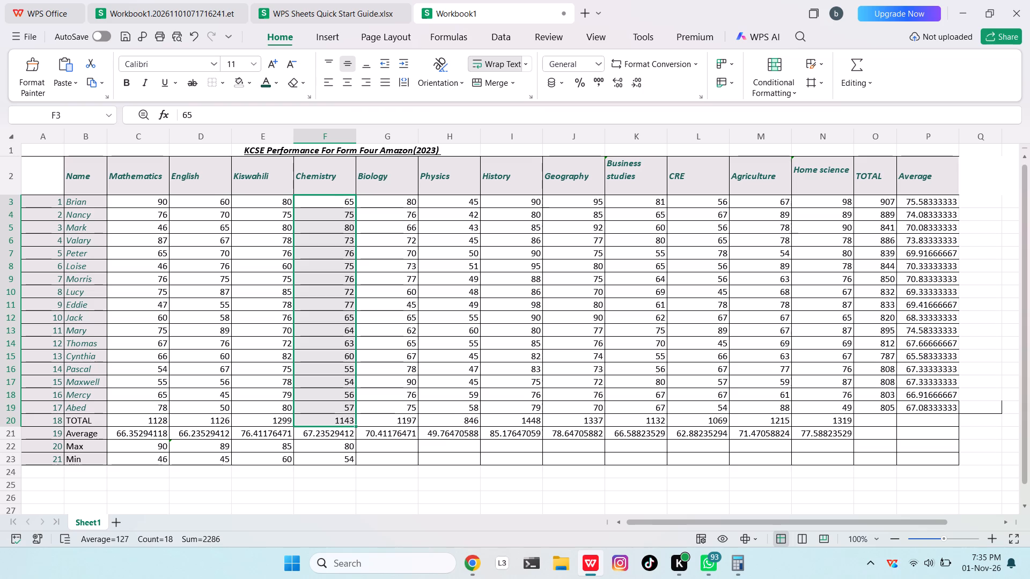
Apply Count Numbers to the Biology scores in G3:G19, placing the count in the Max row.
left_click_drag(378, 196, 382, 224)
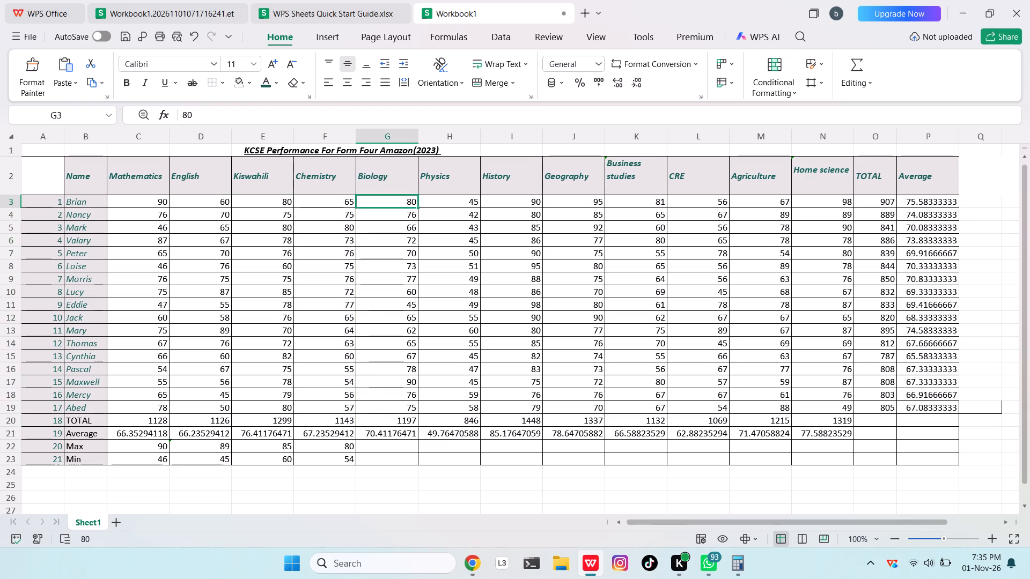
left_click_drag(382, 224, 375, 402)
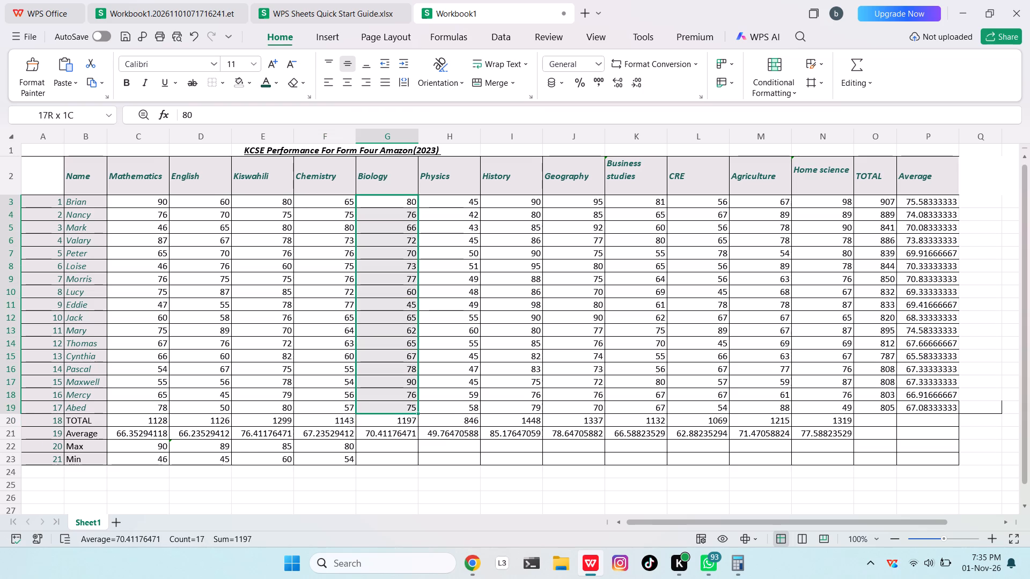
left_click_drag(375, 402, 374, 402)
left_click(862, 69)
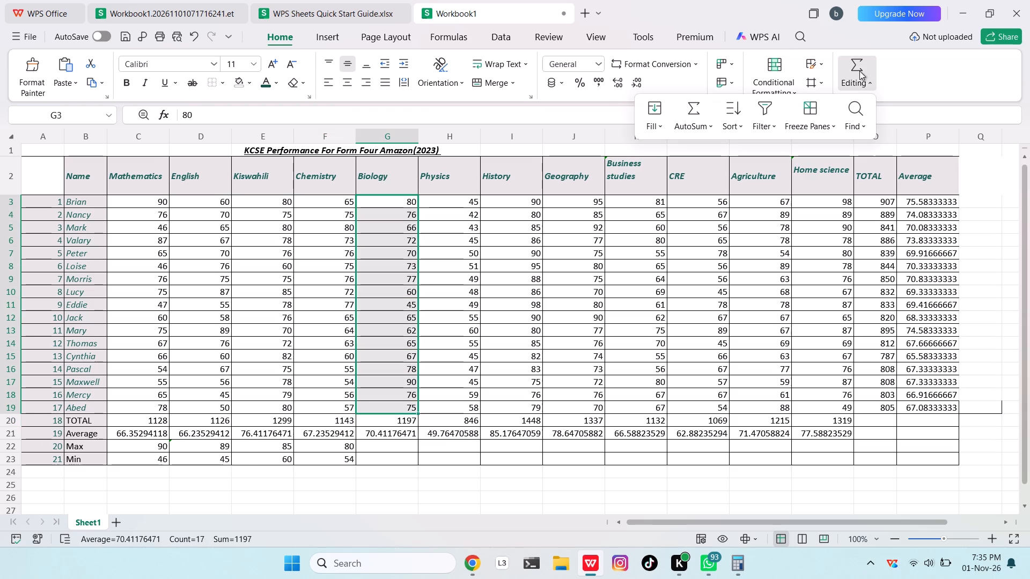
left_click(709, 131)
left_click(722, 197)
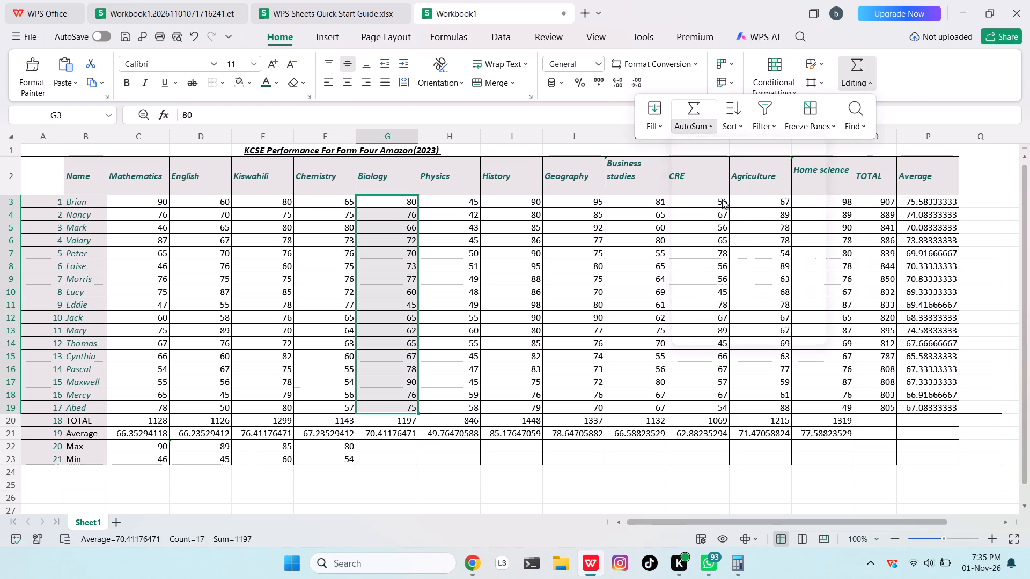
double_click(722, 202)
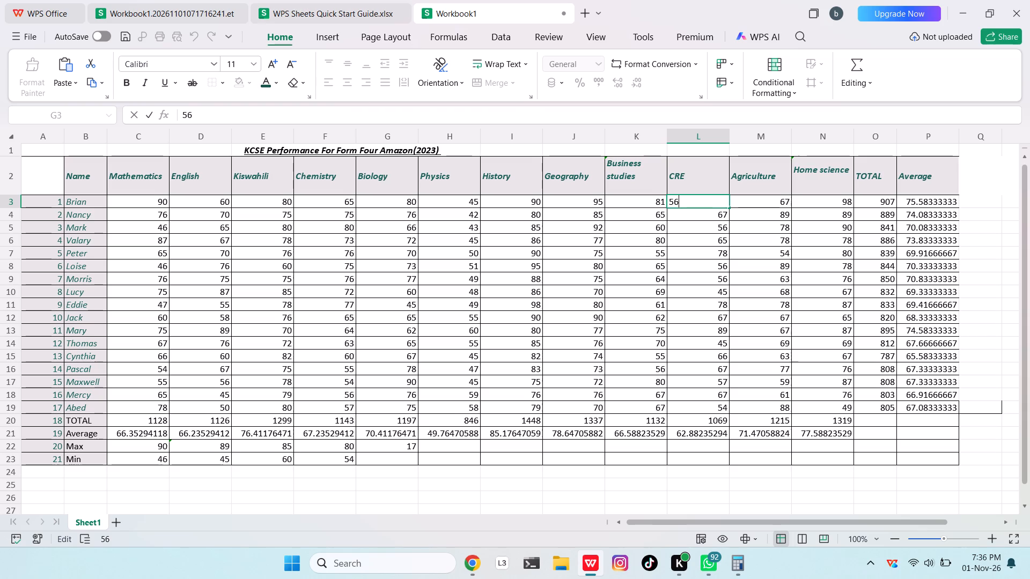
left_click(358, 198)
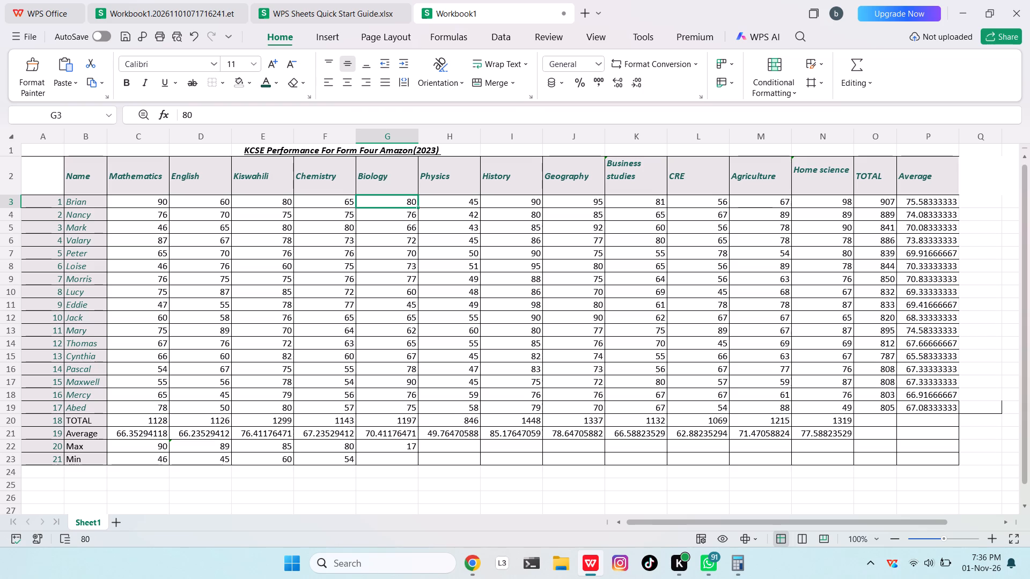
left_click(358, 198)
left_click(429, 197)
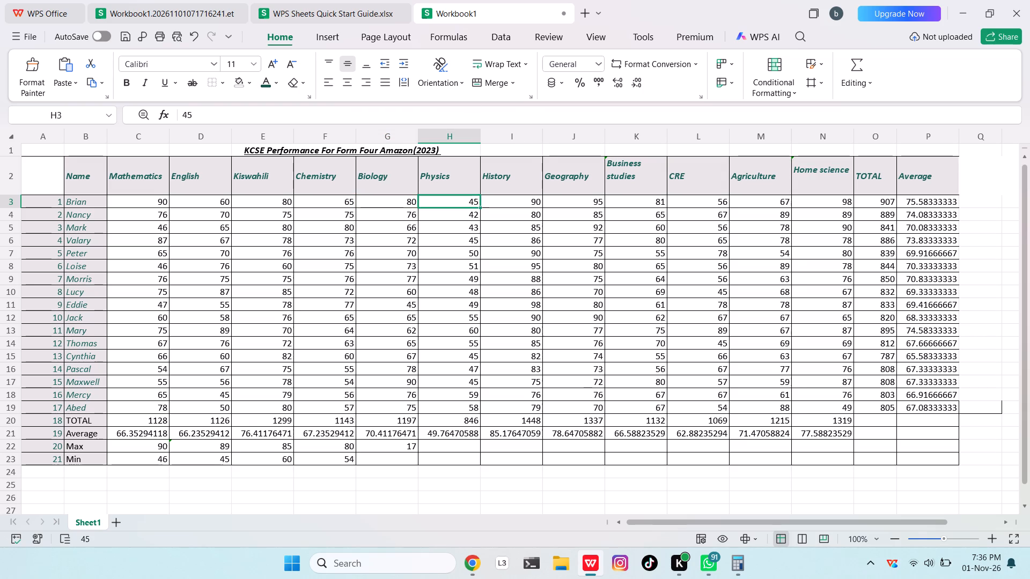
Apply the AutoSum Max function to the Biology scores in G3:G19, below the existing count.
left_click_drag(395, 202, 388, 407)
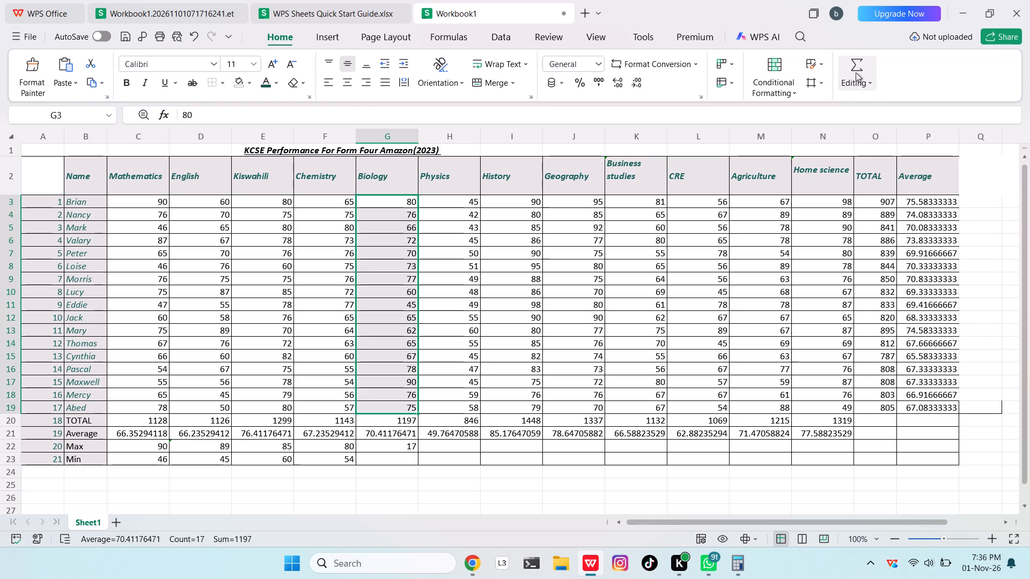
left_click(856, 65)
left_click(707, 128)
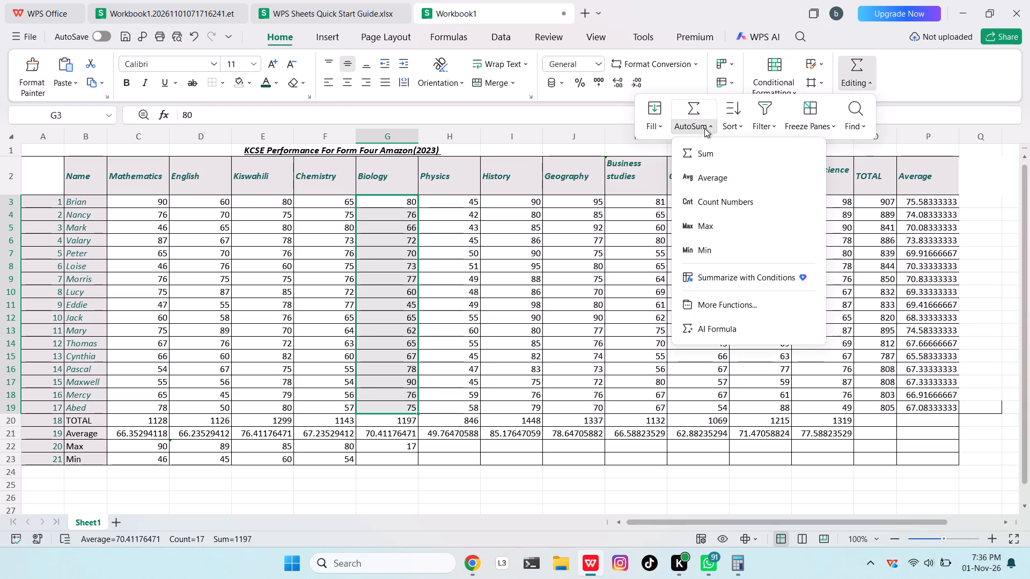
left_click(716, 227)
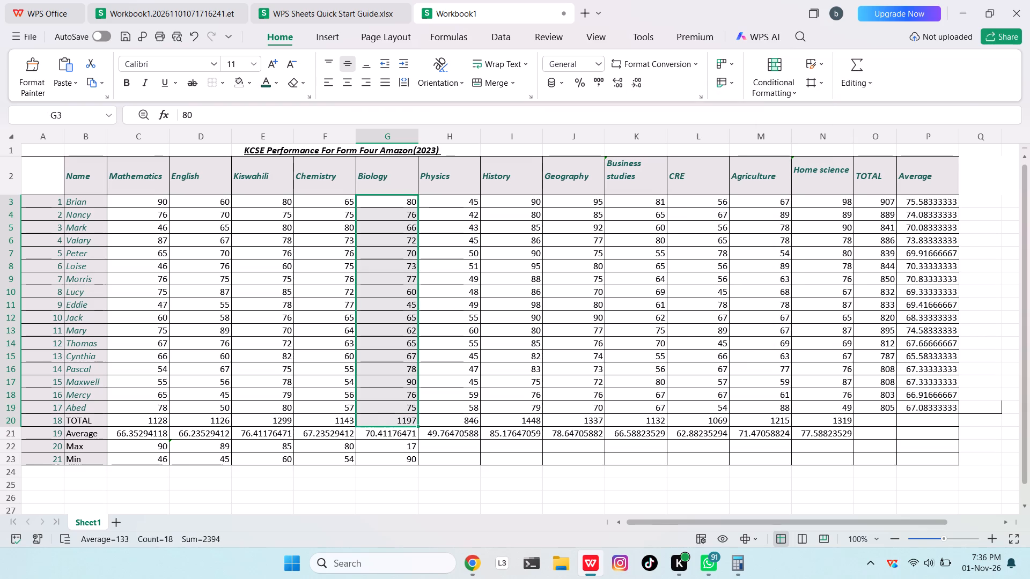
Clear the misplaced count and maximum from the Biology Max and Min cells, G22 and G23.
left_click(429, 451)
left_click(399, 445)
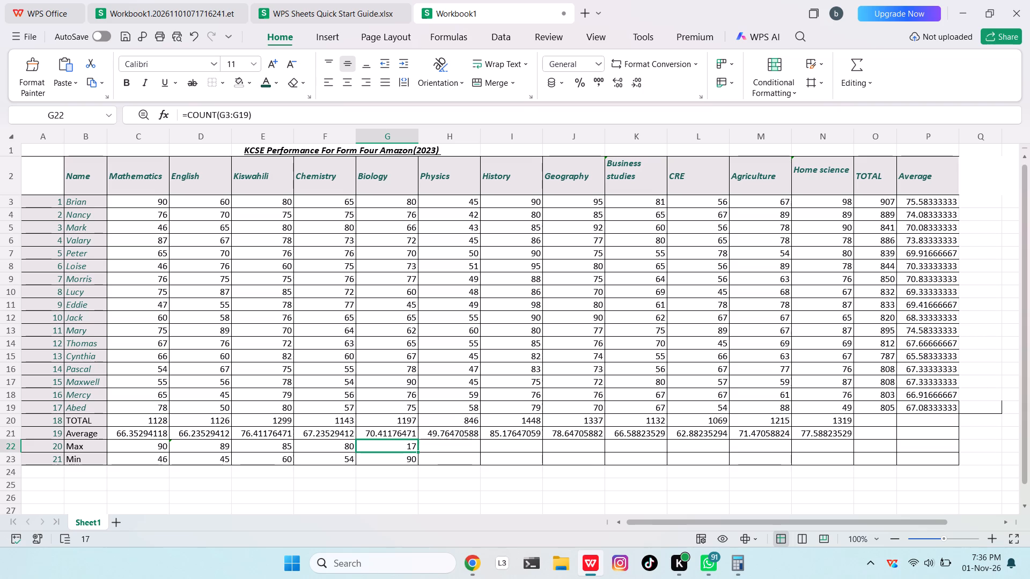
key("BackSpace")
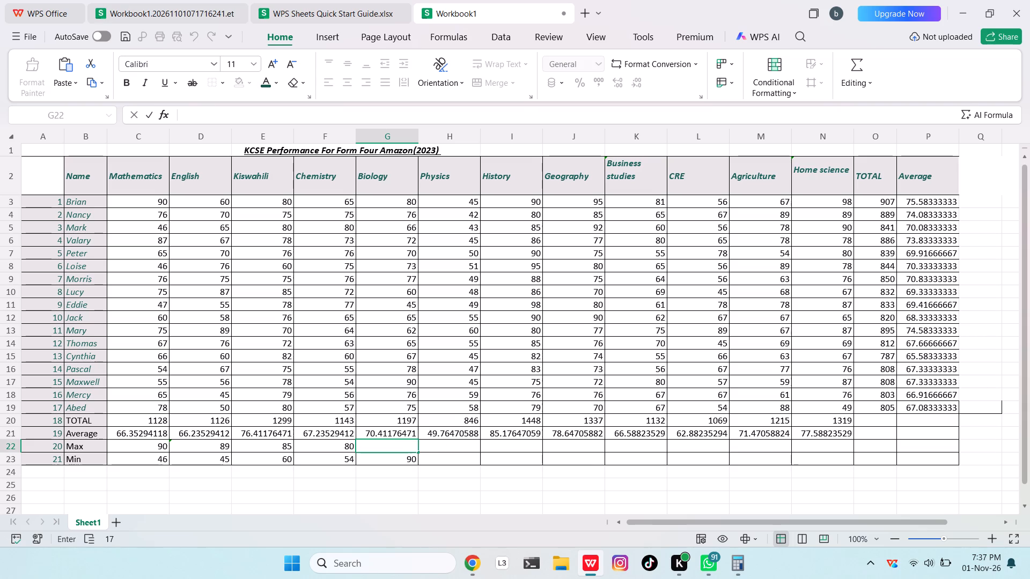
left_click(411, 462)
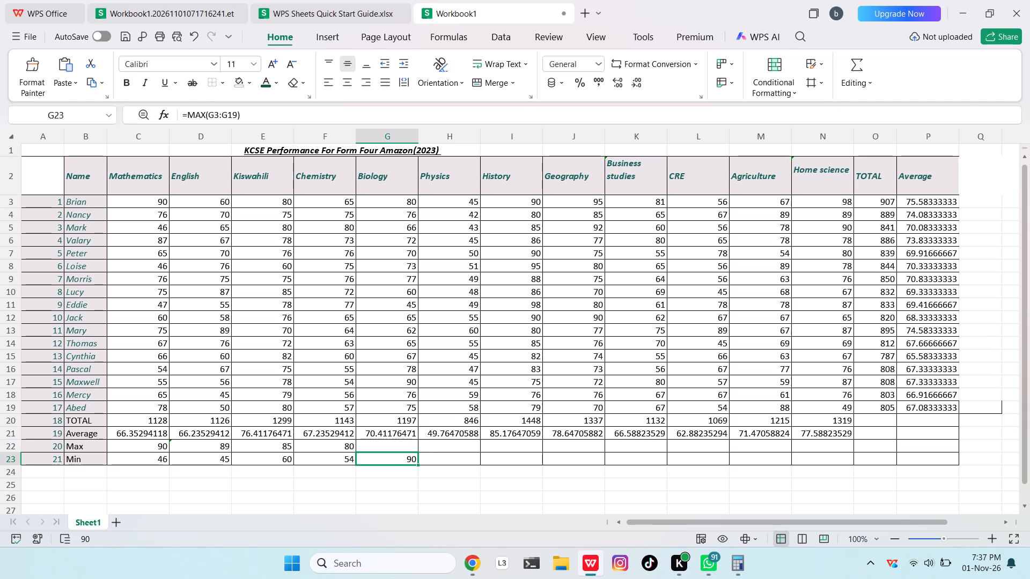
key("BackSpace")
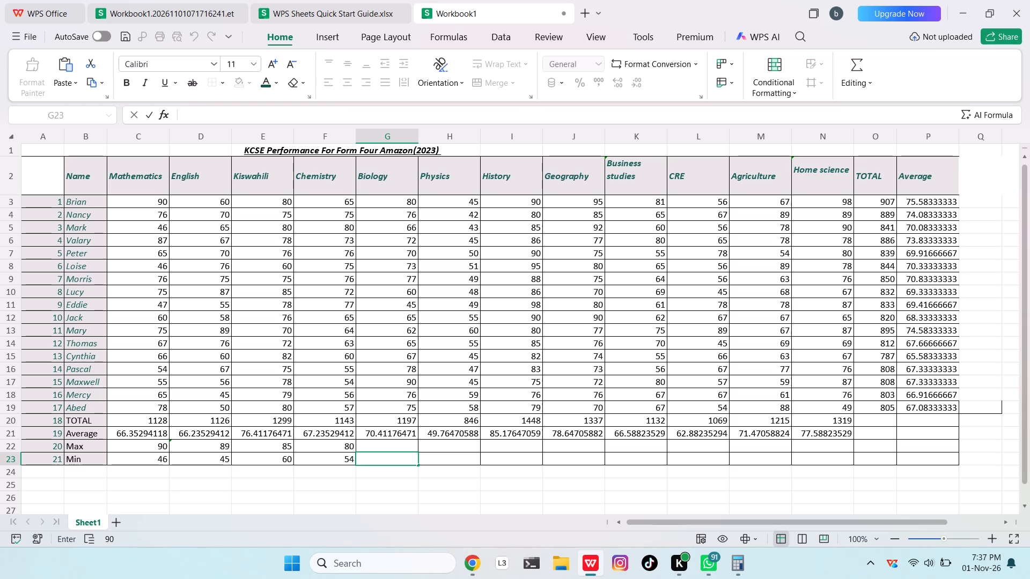
Calculate the maximum of the Biology scores in G3:G19 with AutoSum for the Max row.
left_click_drag(392, 204, 380, 408)
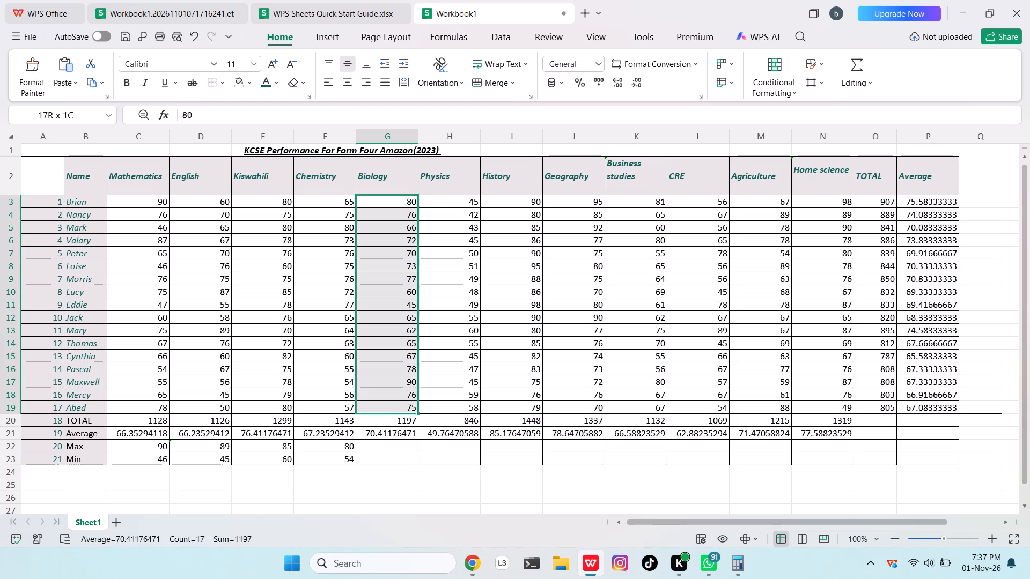
left_click_drag(380, 408, 380, 410)
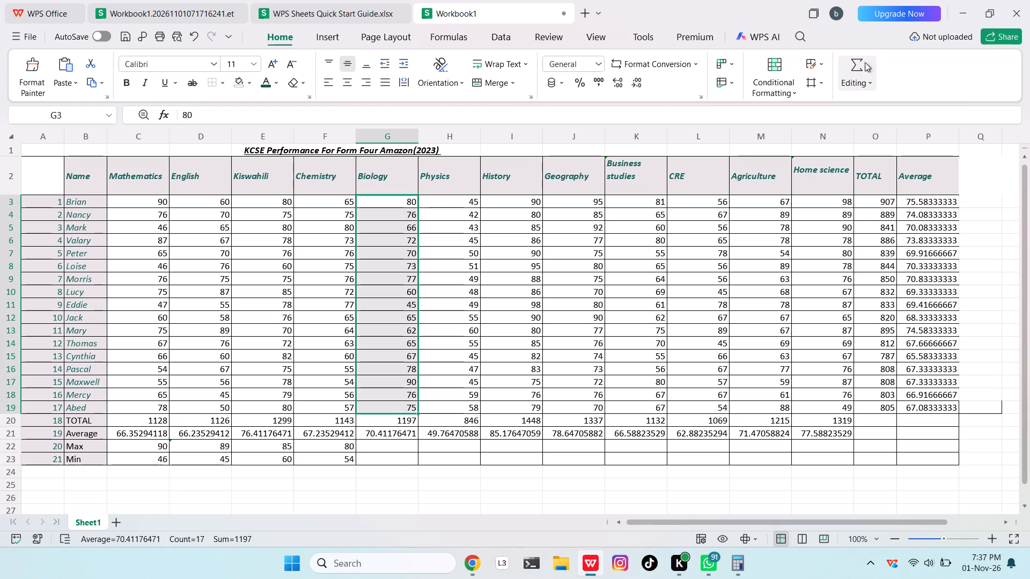
left_click(857, 68)
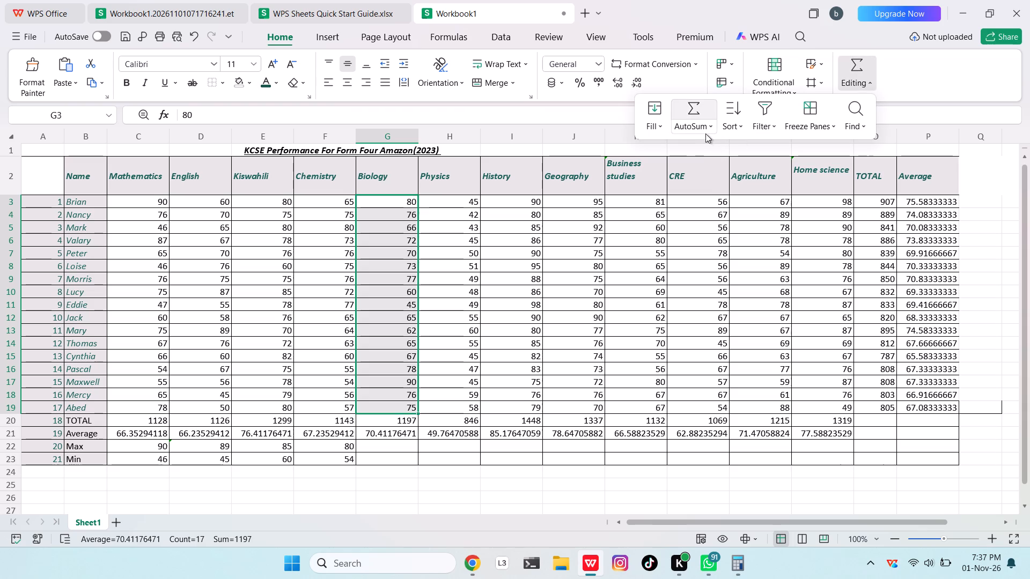
left_click(703, 129)
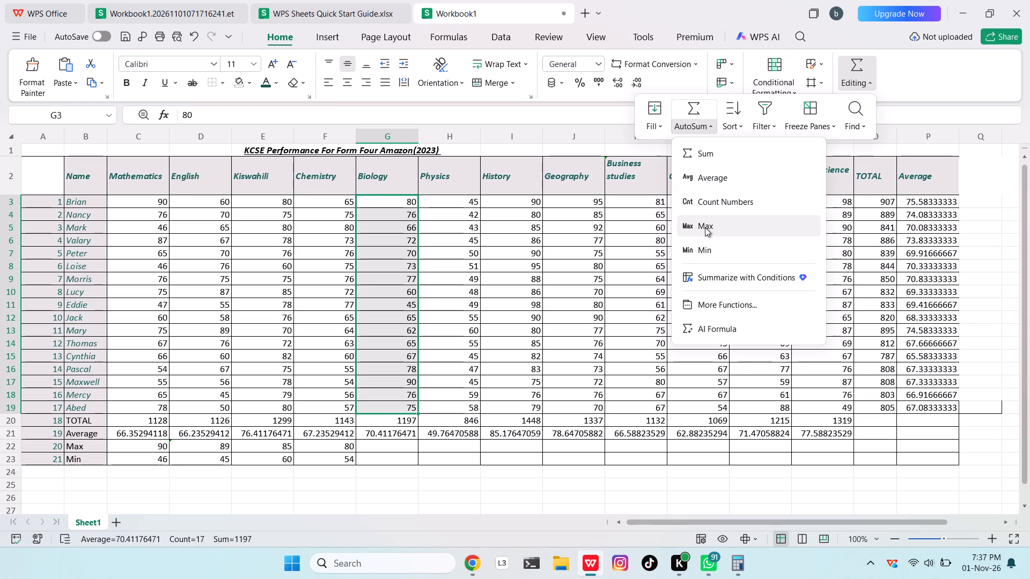
left_click(705, 225)
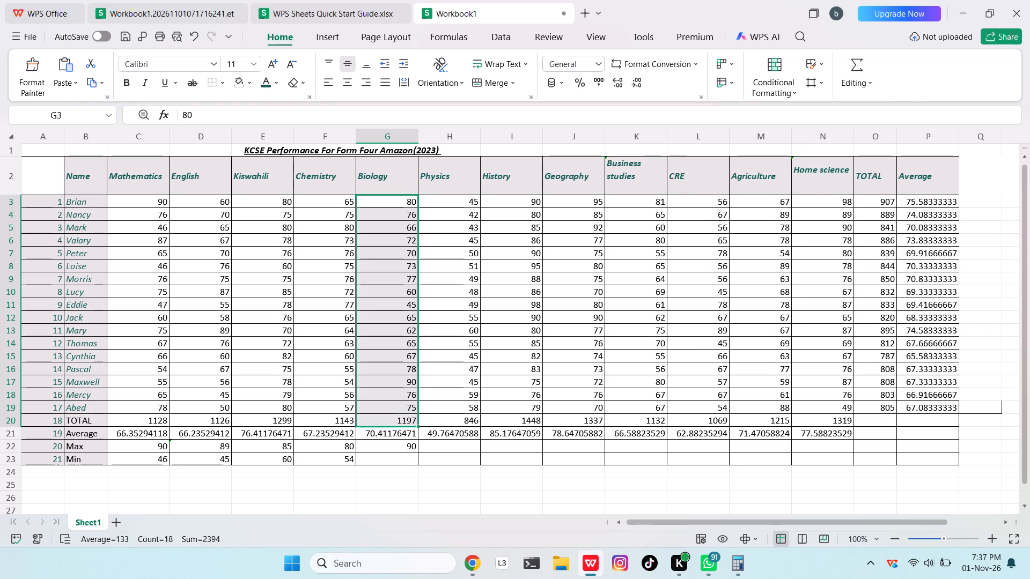
left_click(483, 315)
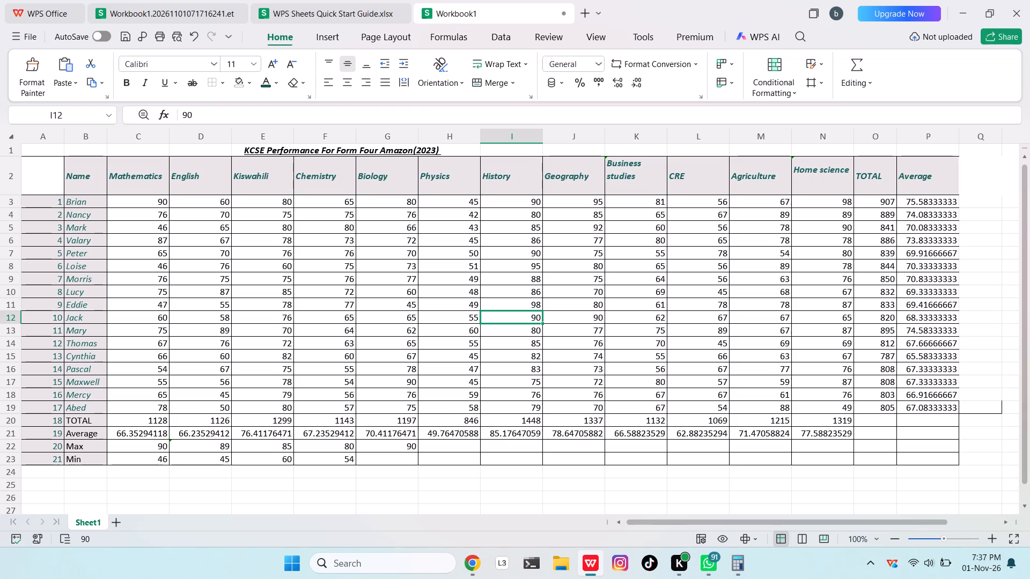
Calculate the minimum of the Biology scores in G3:G19 with AutoSum for the Min row.
left_click_drag(411, 202, 395, 407)
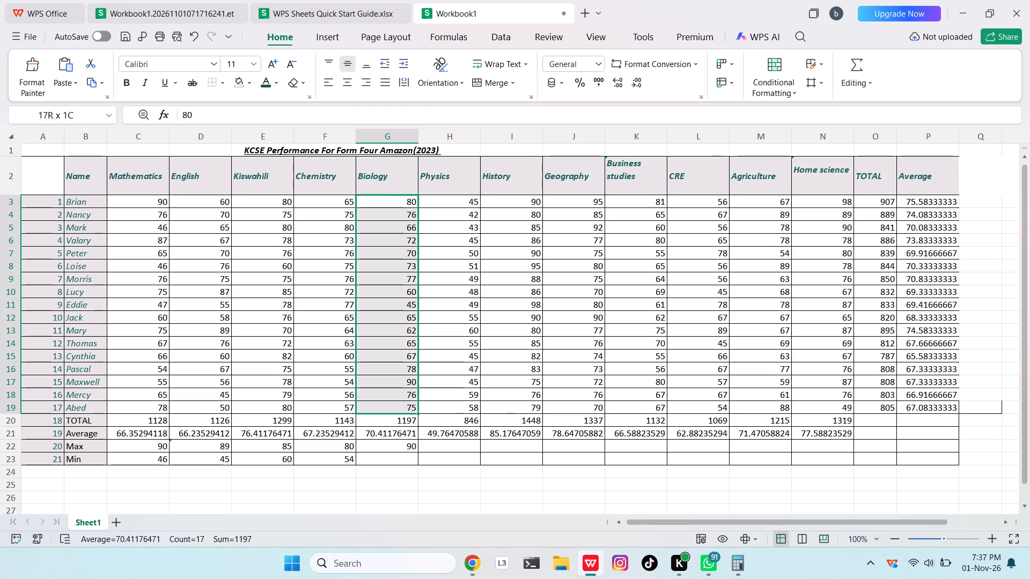
left_click_drag(395, 407, 390, 412)
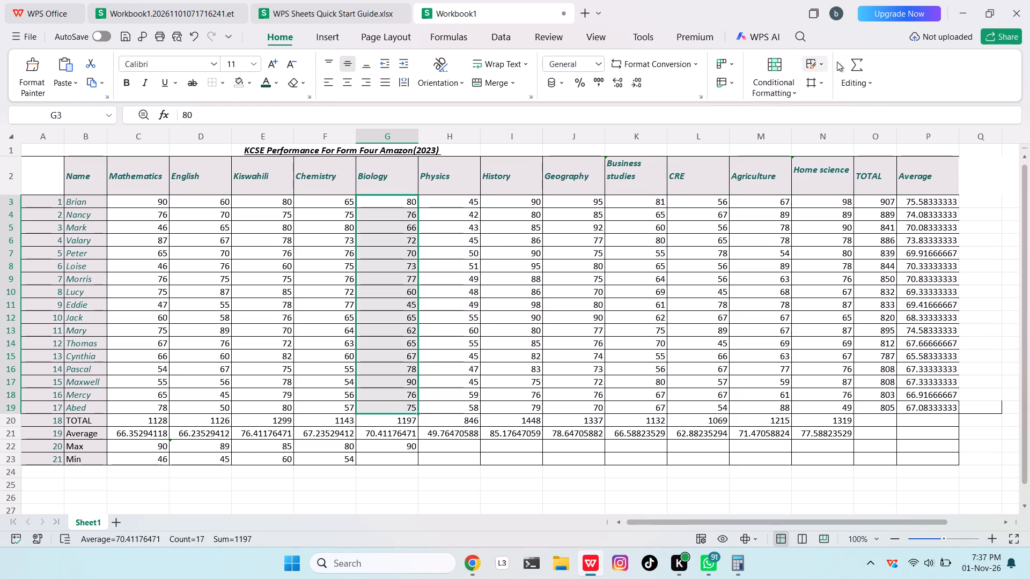
left_click(845, 62)
left_click(698, 125)
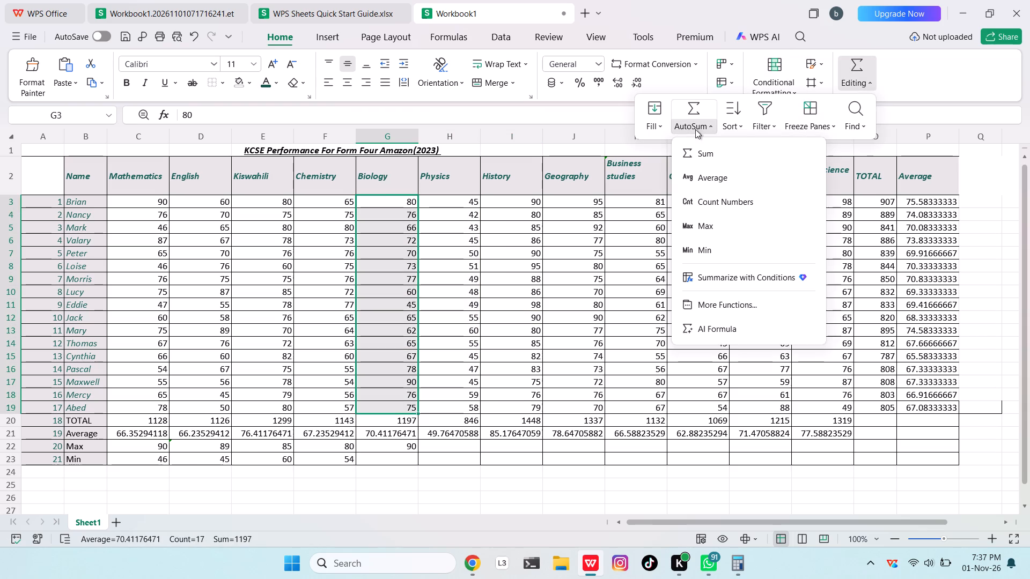
left_click(698, 240)
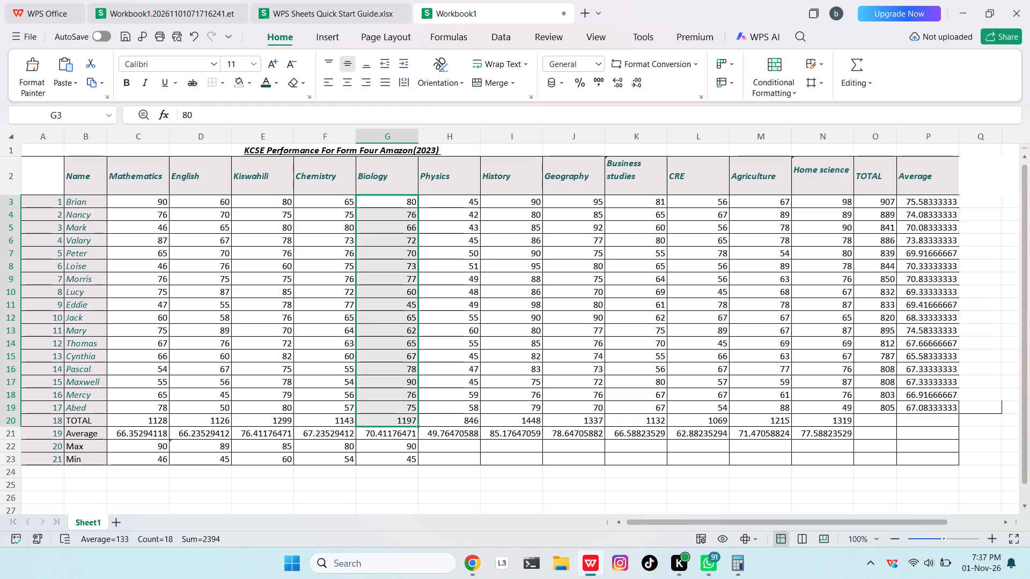
Calculate the maximum of the Physics scores in H3:H19 with AutoSum for the Max row.
left_click_drag(447, 200, 469, 390)
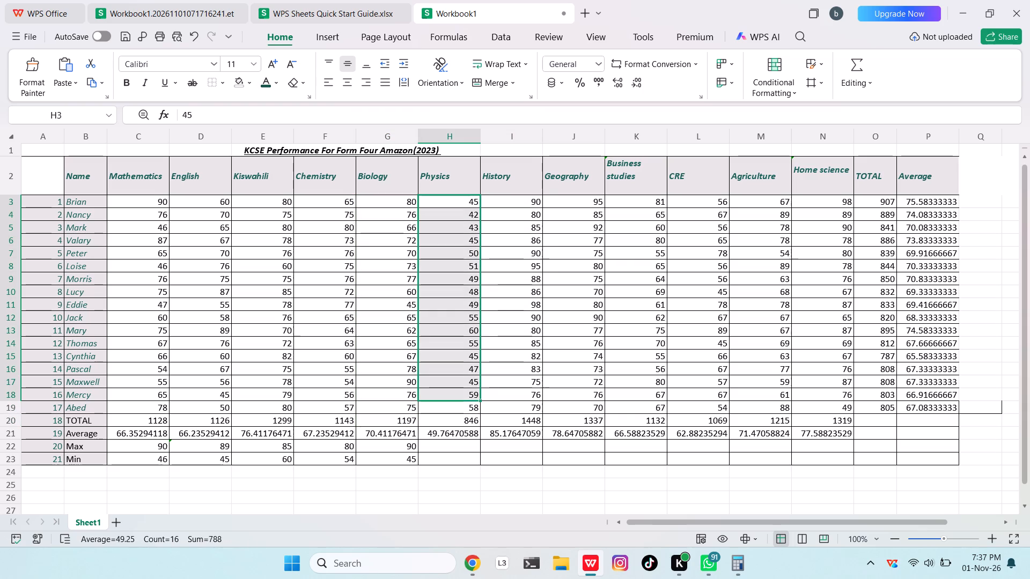
left_click(550, 335)
left_click_drag(443, 199, 475, 274)
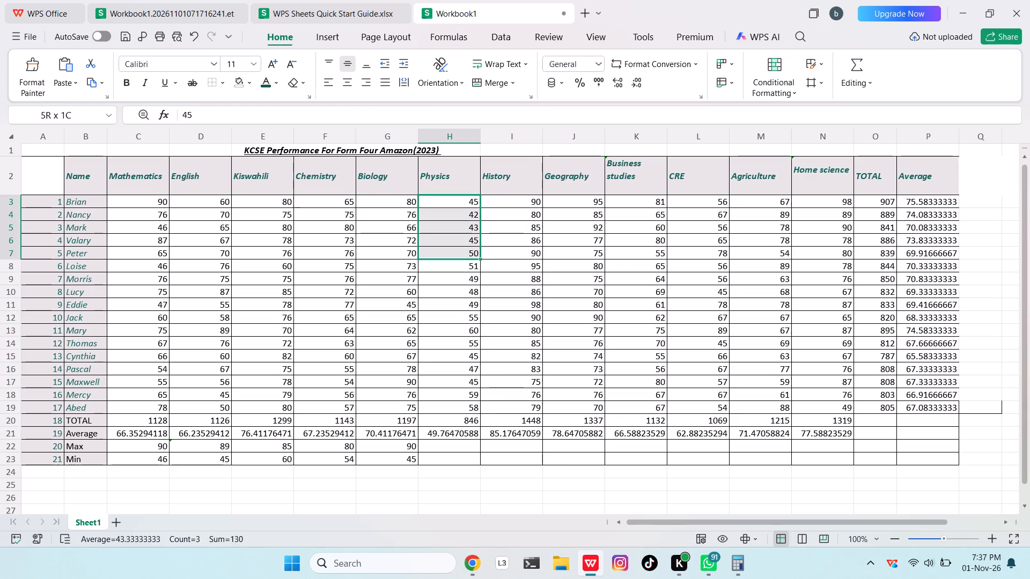
left_click_drag(475, 274, 472, 410)
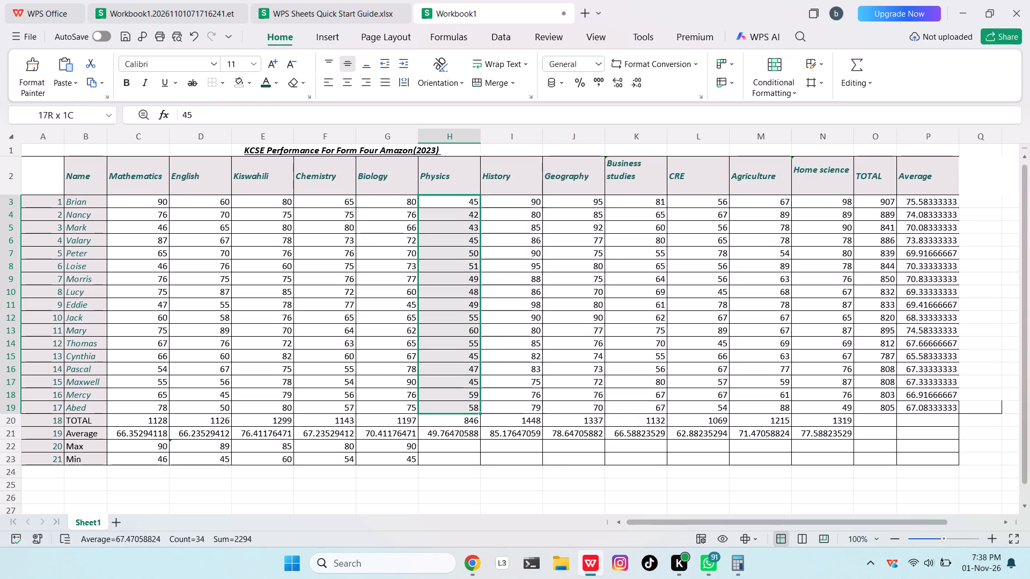
left_click_drag(472, 410, 472, 409)
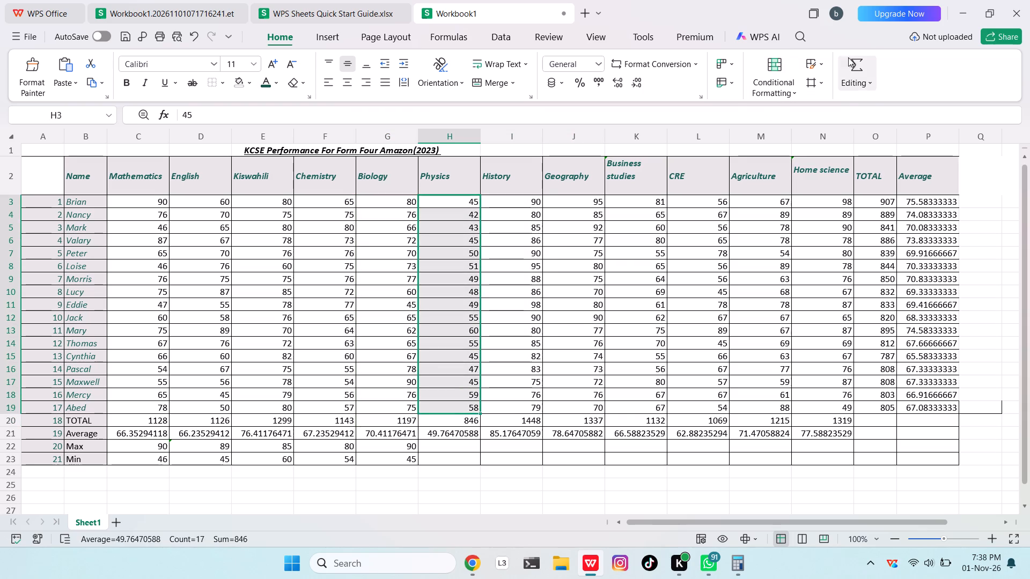
left_click(850, 57)
left_click(698, 130)
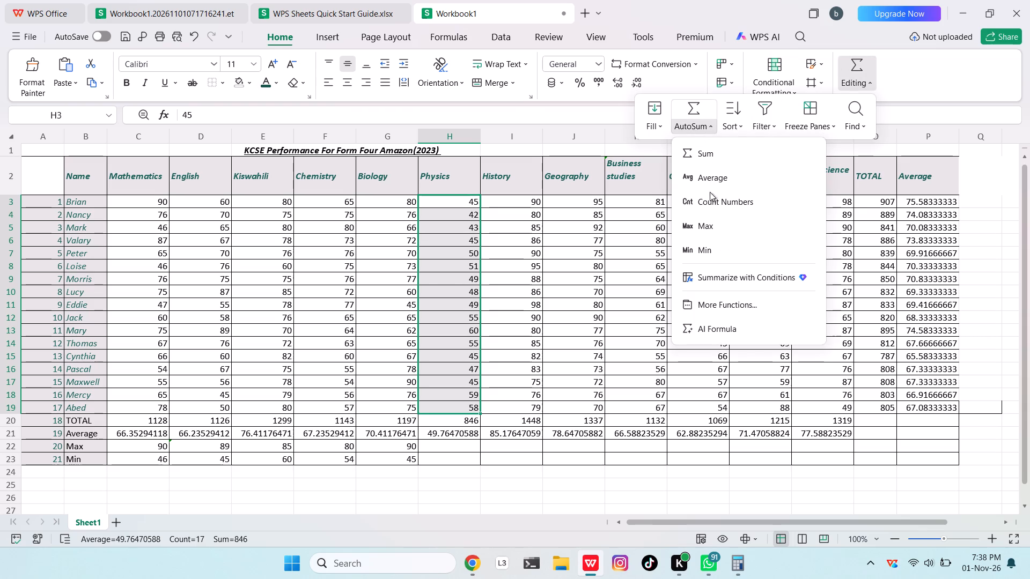
left_click_drag(712, 204, 707, 229)
left_click(505, 265)
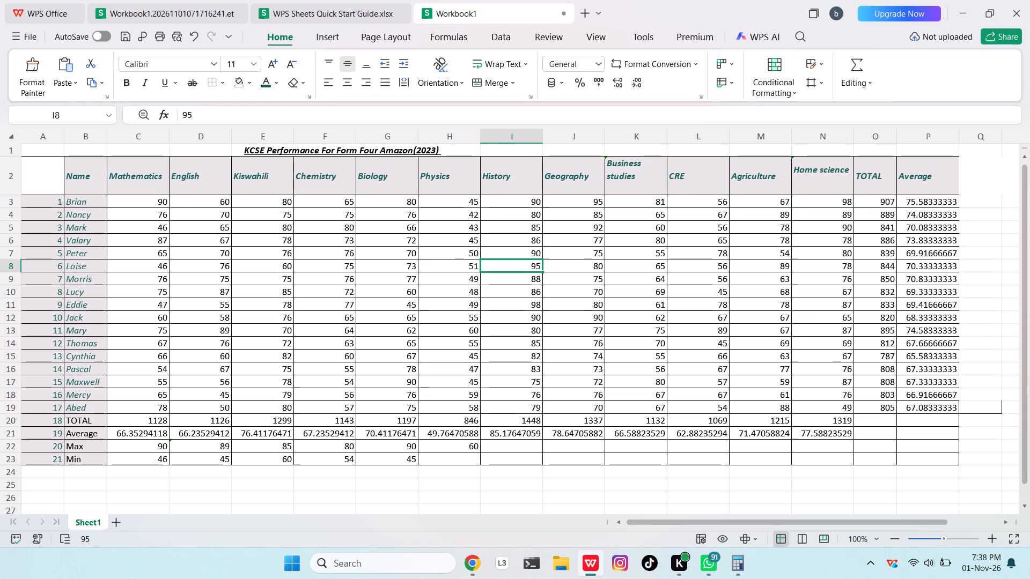
Calculate the minimum of the Physics scores in H3:H19 with AutoSum for the Min row.
left_click_drag(458, 205, 450, 398)
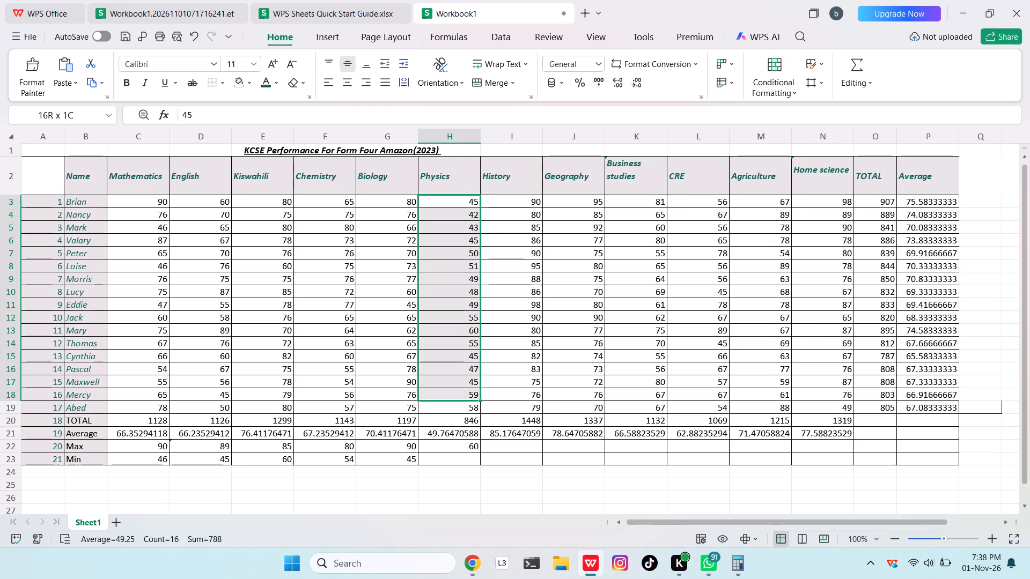
left_click_drag(450, 398, 453, 396)
double_click(454, 396)
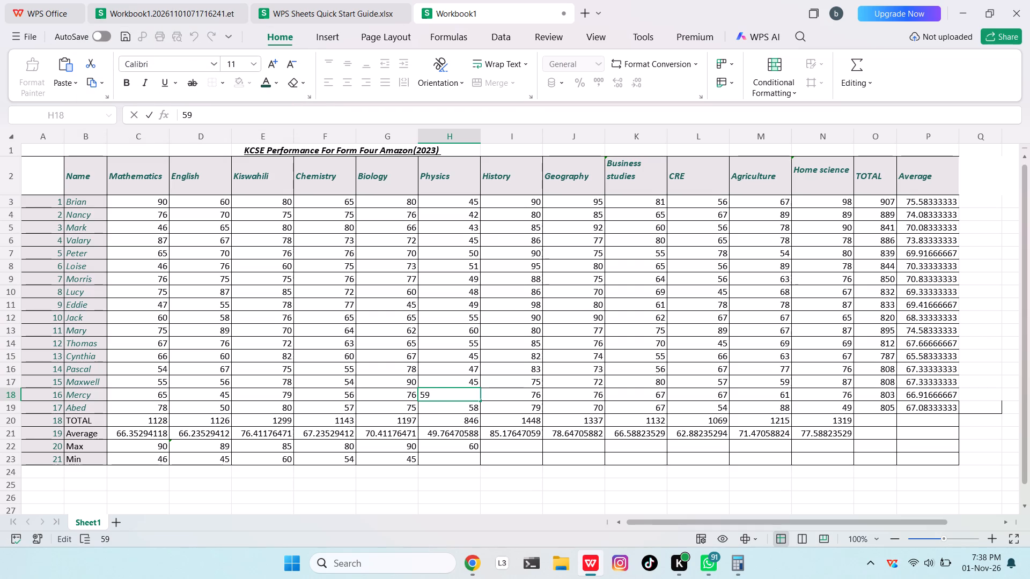
left_click_drag(461, 203, 435, 407)
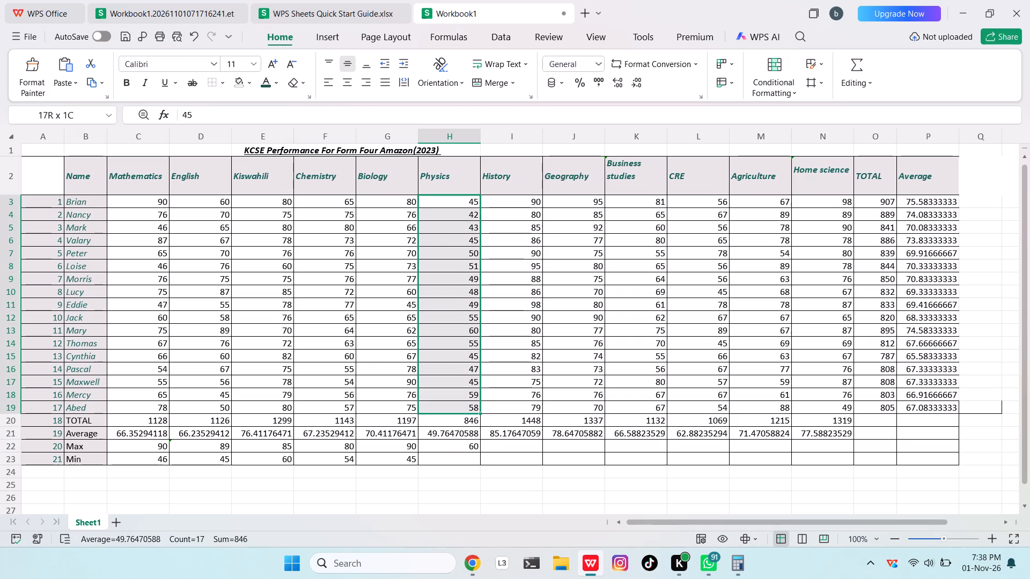
left_click(859, 58)
left_click(705, 130)
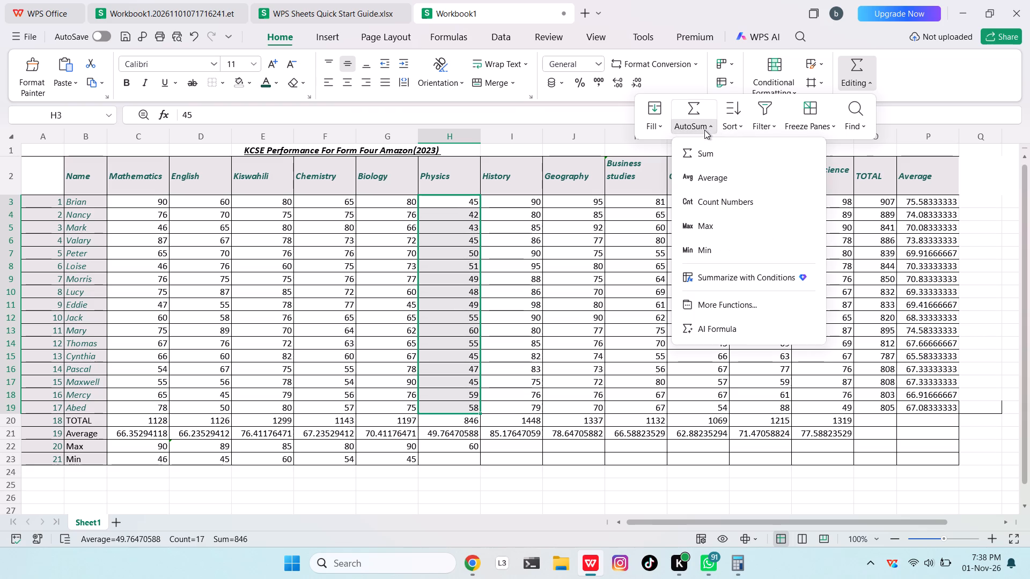
left_click(703, 254)
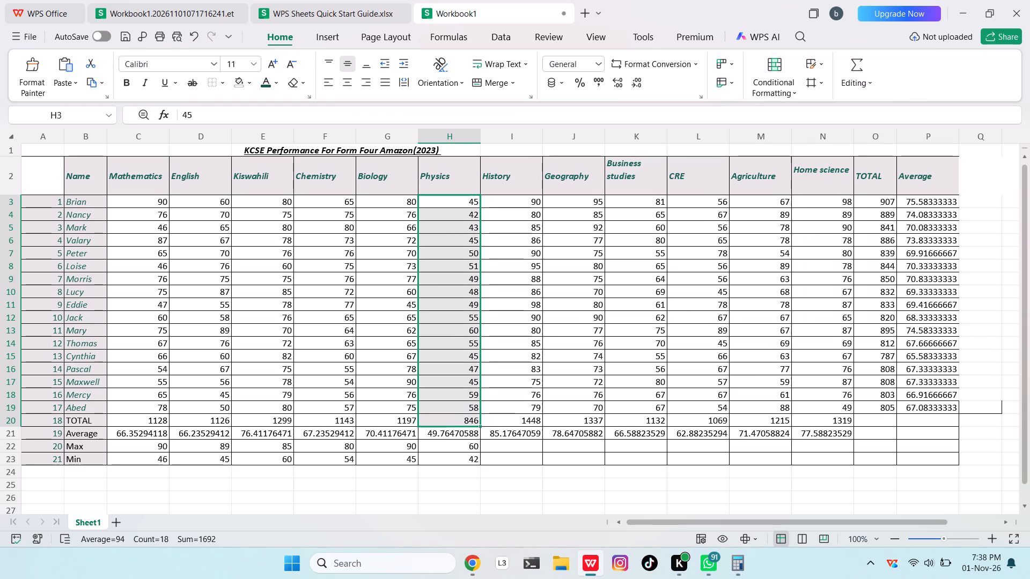
Calculate the maximum of the History scores in I3:I19 with AutoSum for the Max row.
left_click_drag(515, 195, 525, 399)
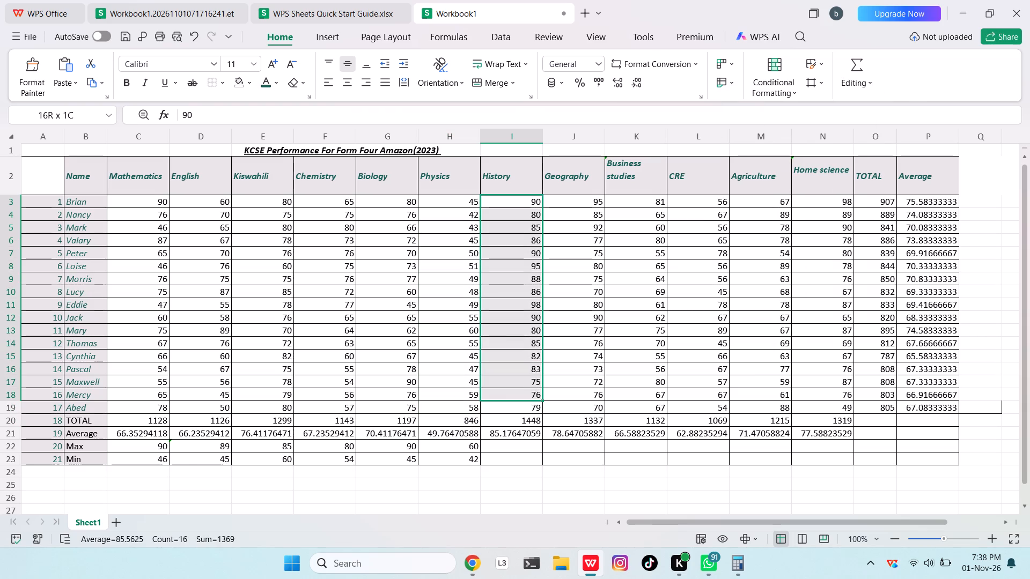
left_click_drag(525, 399, 525, 404)
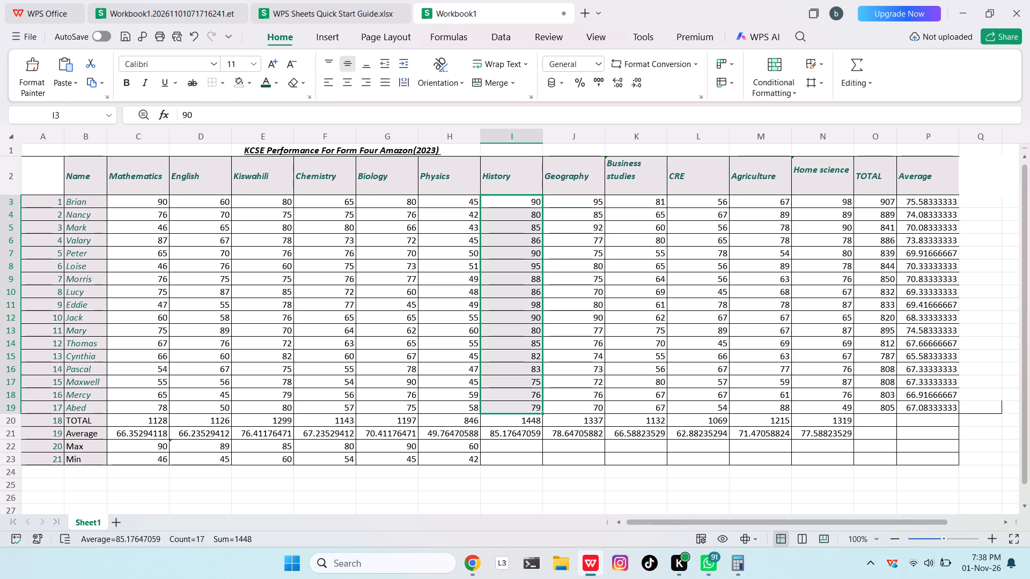
left_click(850, 64)
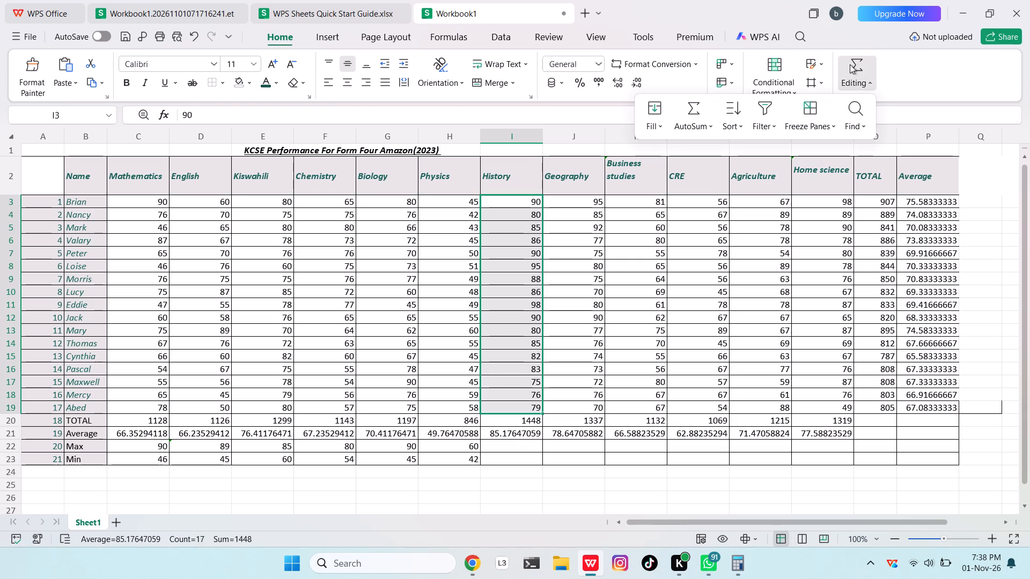
left_click(682, 127)
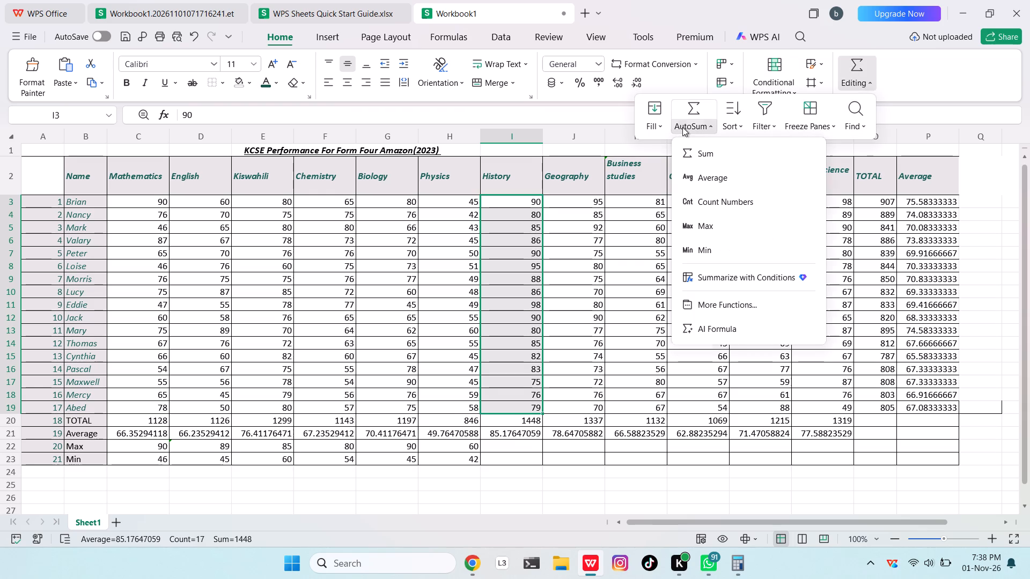
left_click(709, 225)
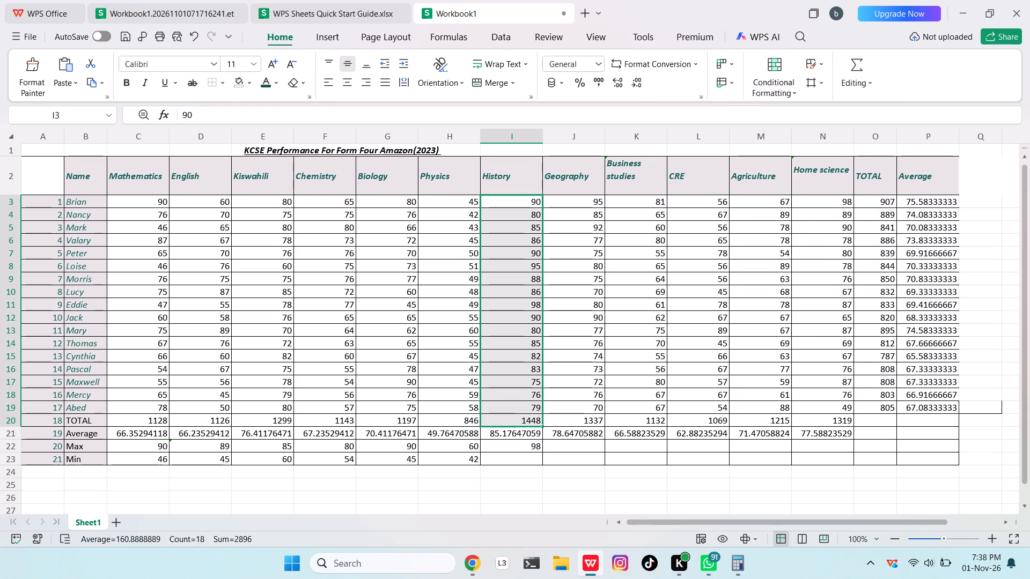
left_click(630, 262)
Calculate the minimum of the History scores in I3:I19 with AutoSum for the Min row.
left_click_drag(510, 199, 526, 381)
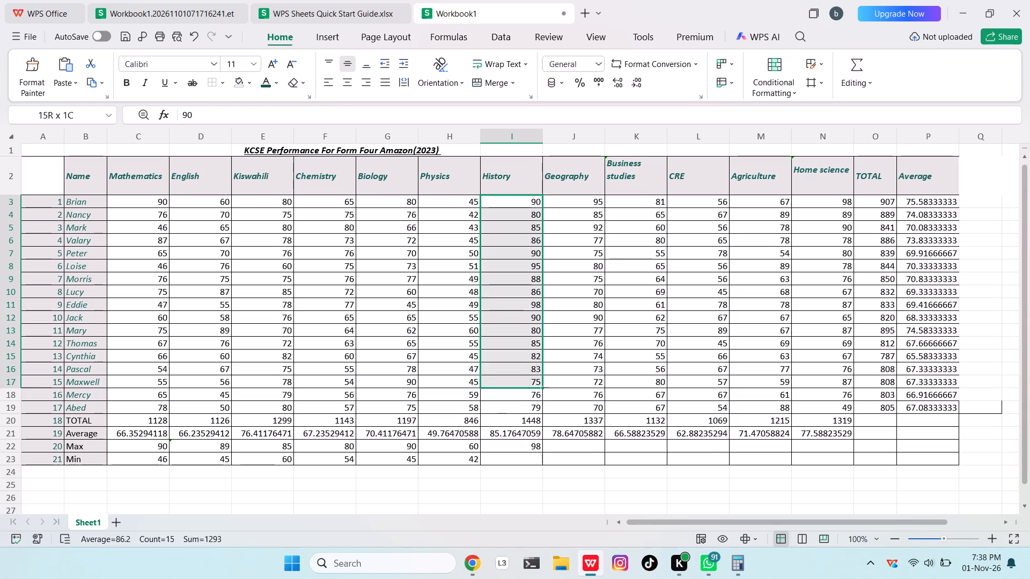
left_click_drag(526, 381, 526, 404)
double_click(846, 72)
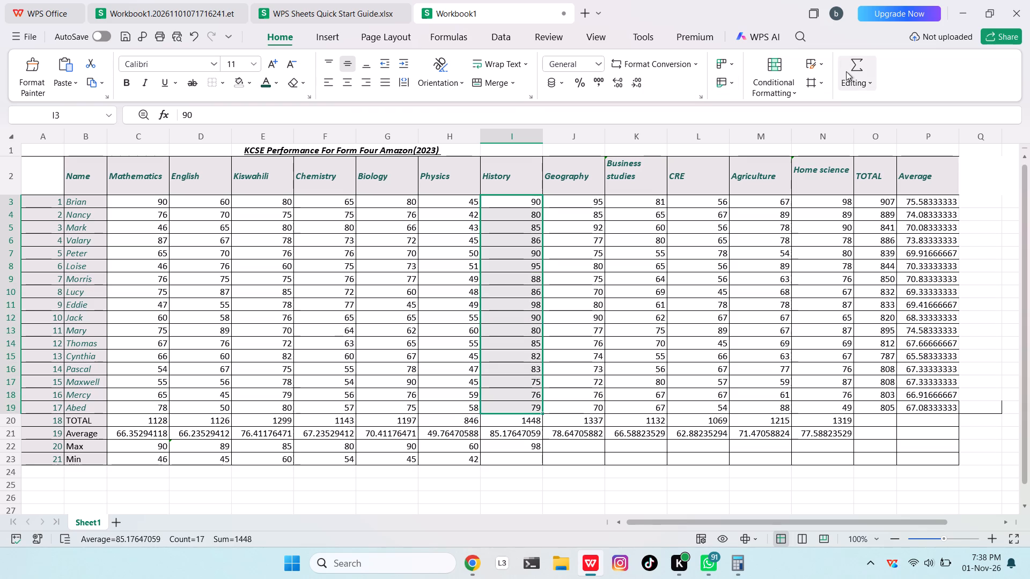
left_click(853, 58)
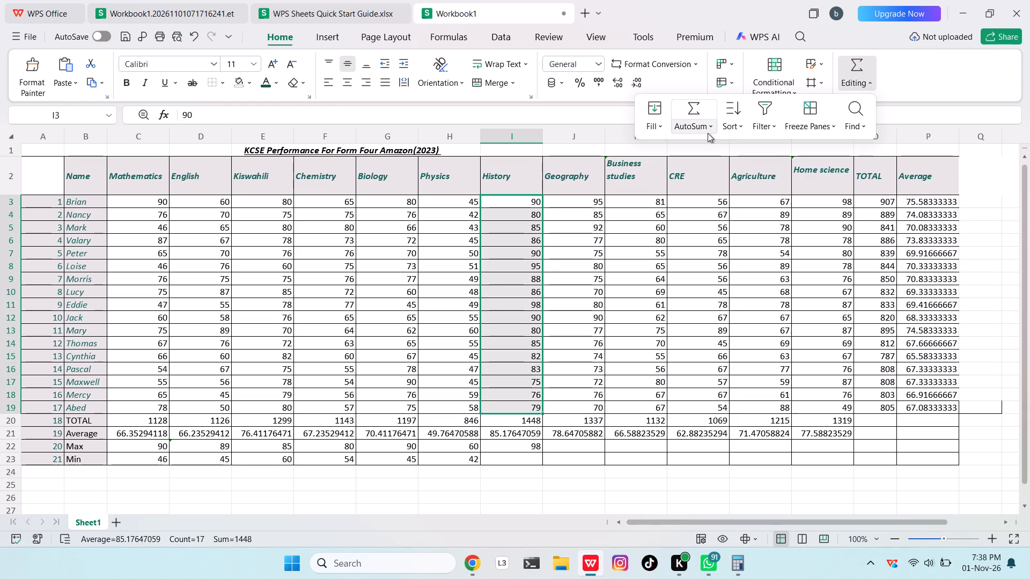
left_click(705, 128)
left_click(703, 250)
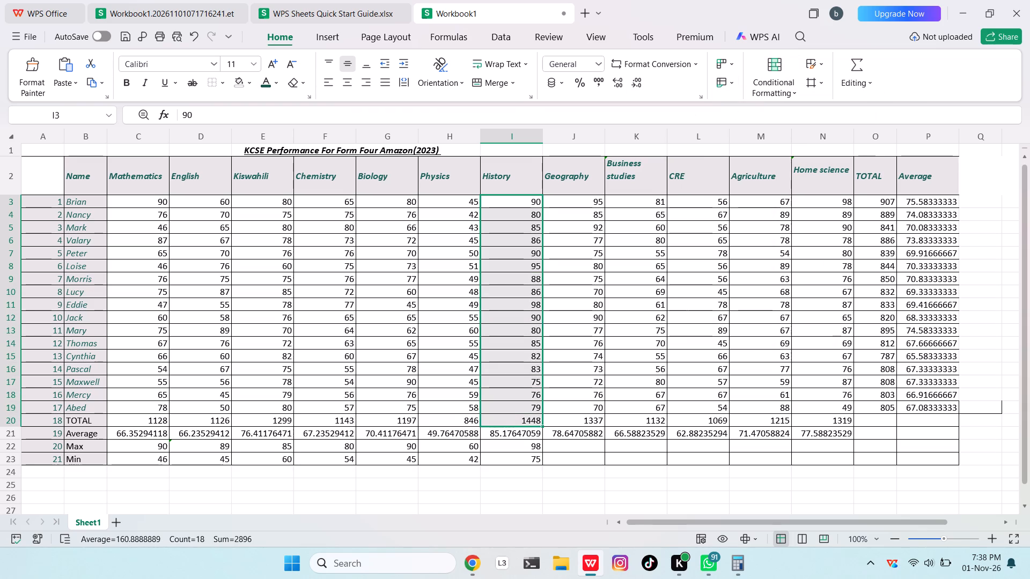
Calculate the maximum of the Geography scores in J3:J19 with AutoSum for the Max row.
left_click_drag(584, 201, 586, 206)
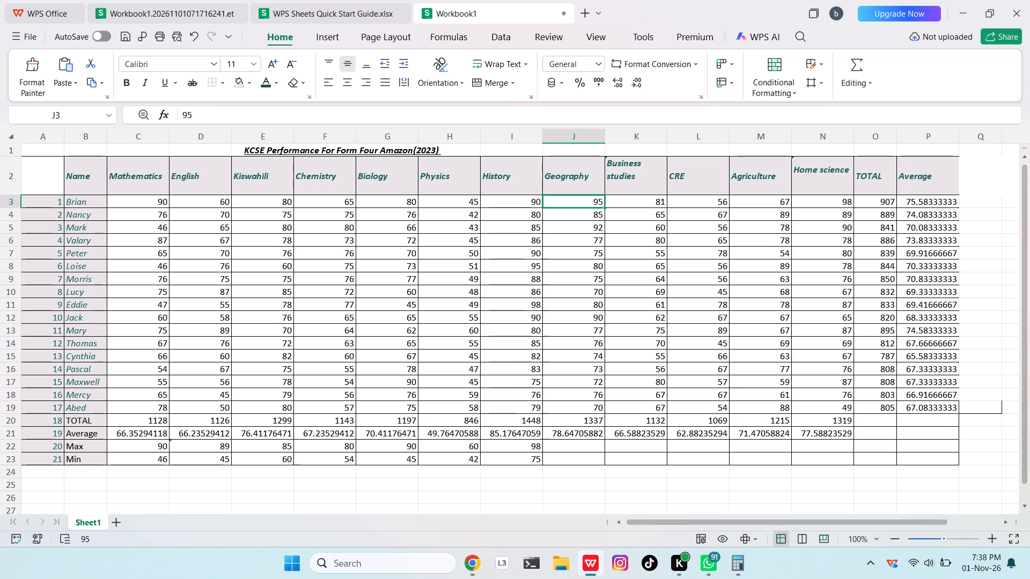
left_click_drag(586, 206, 593, 404)
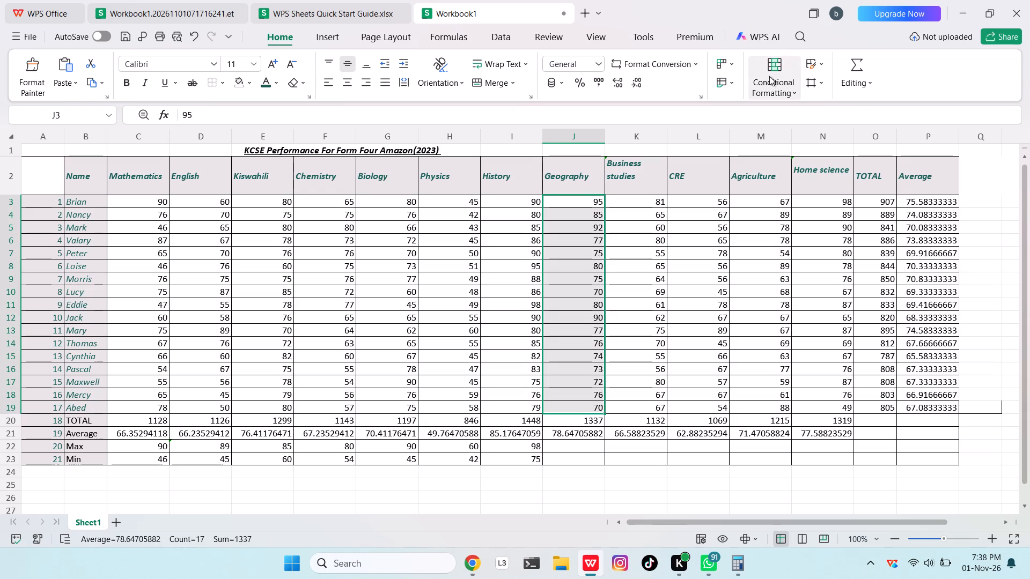
left_click(863, 62)
left_click(696, 127)
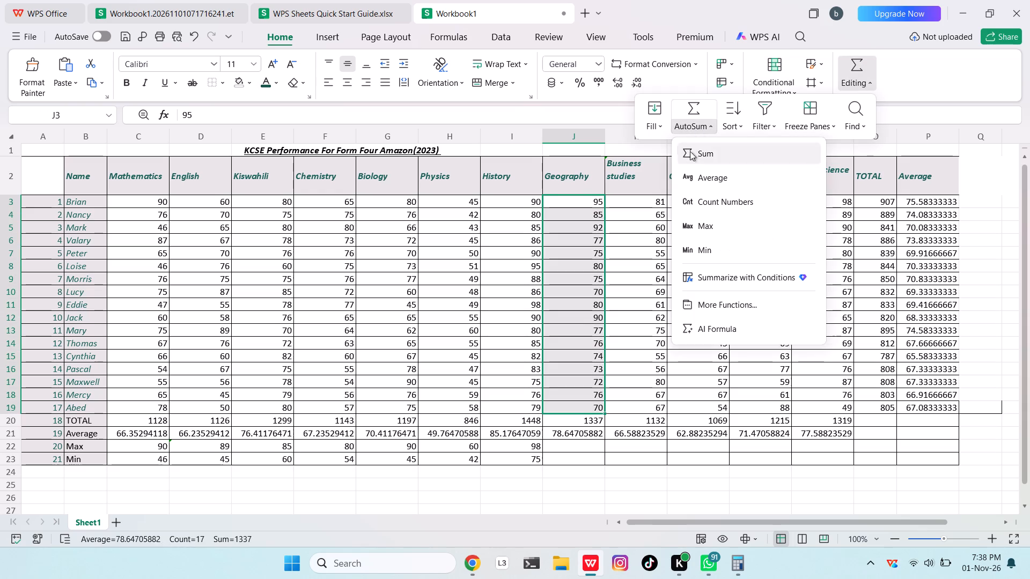
left_click(700, 225)
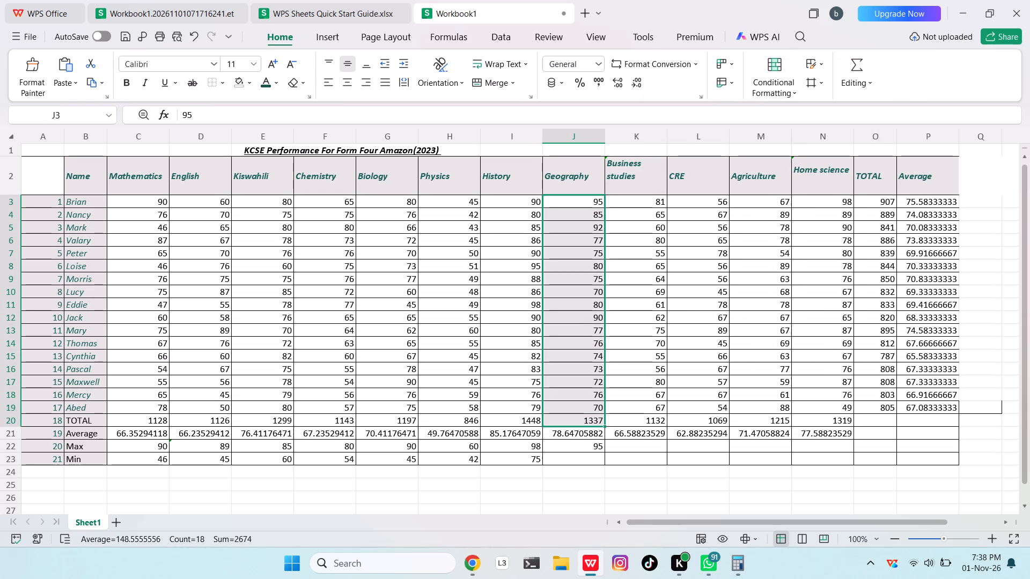
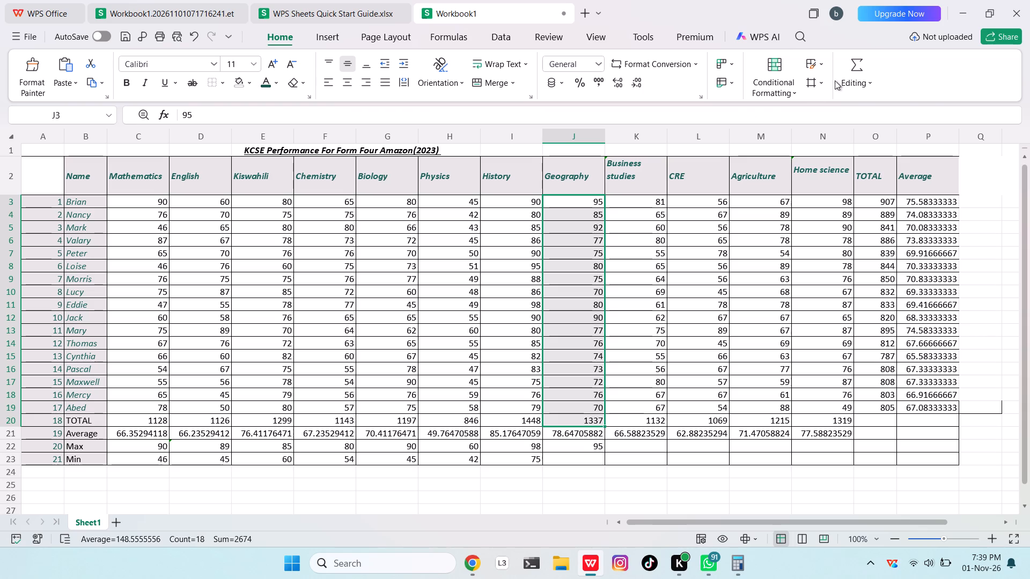
Calculate the minimum of the selected Geography range J3:J20 with AutoSum for the Min row.
left_click(846, 73)
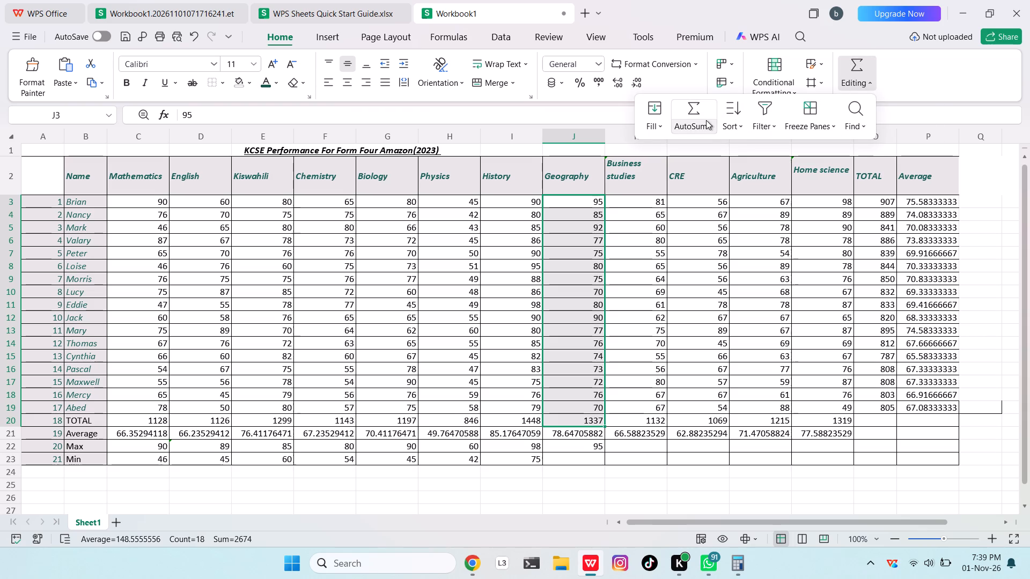
left_click(704, 121)
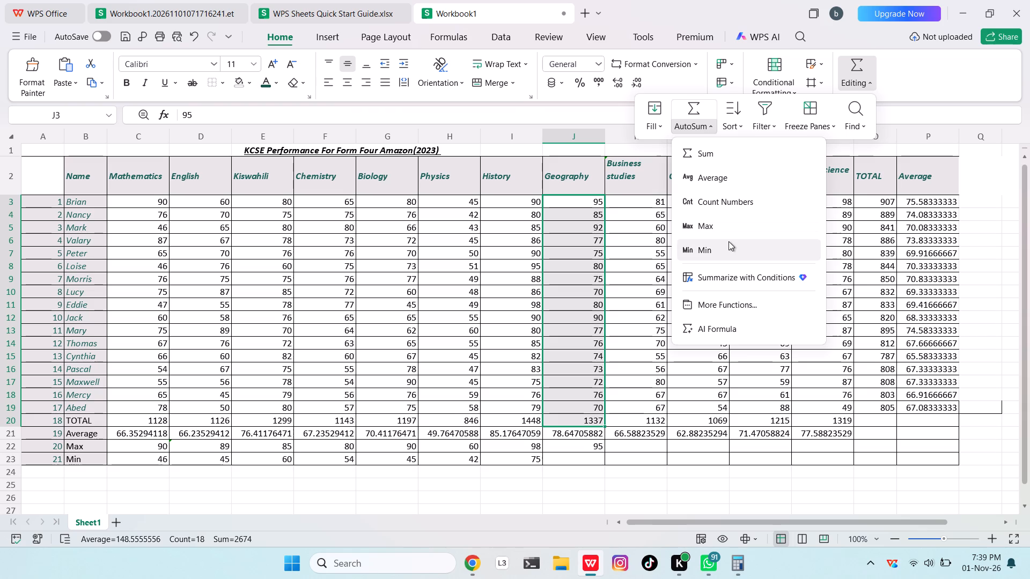
left_click(729, 241)
Calculate the maximum of the Business studies scores in K3:K19 with AutoSum for the Max row.
left_click_drag(633, 198, 671, 309)
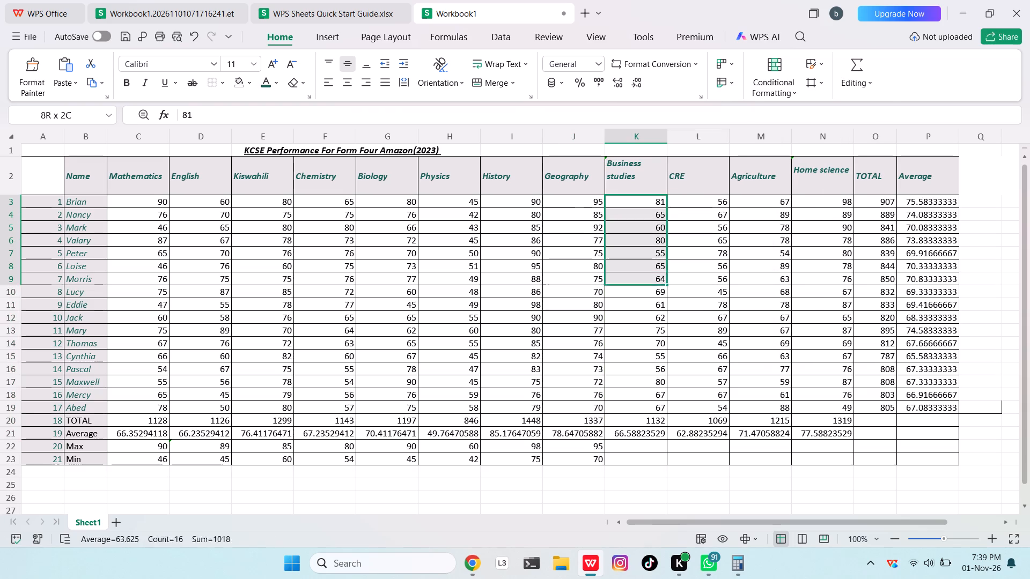
left_click_drag(671, 309, 659, 406)
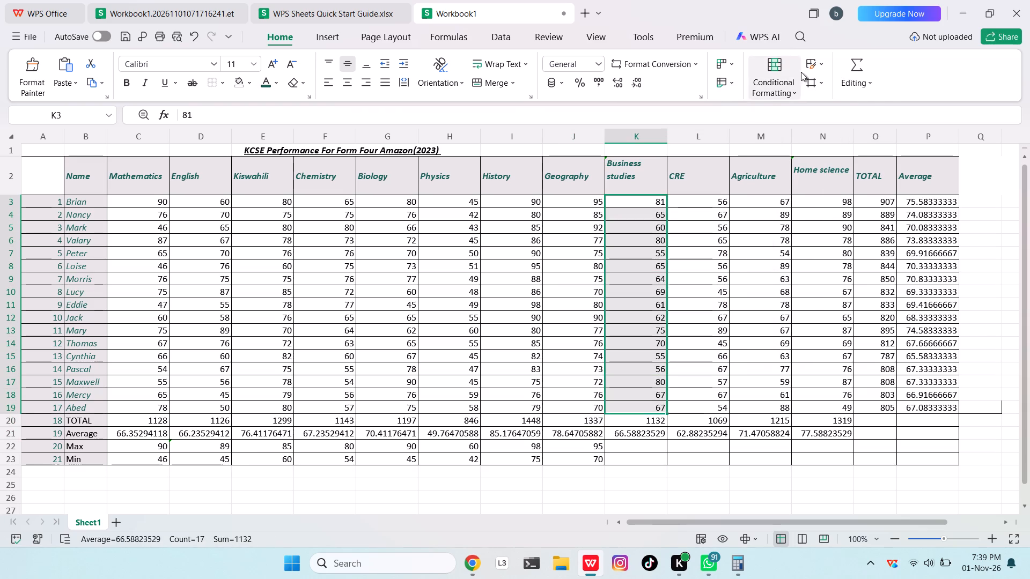
left_click(863, 63)
left_click(705, 120)
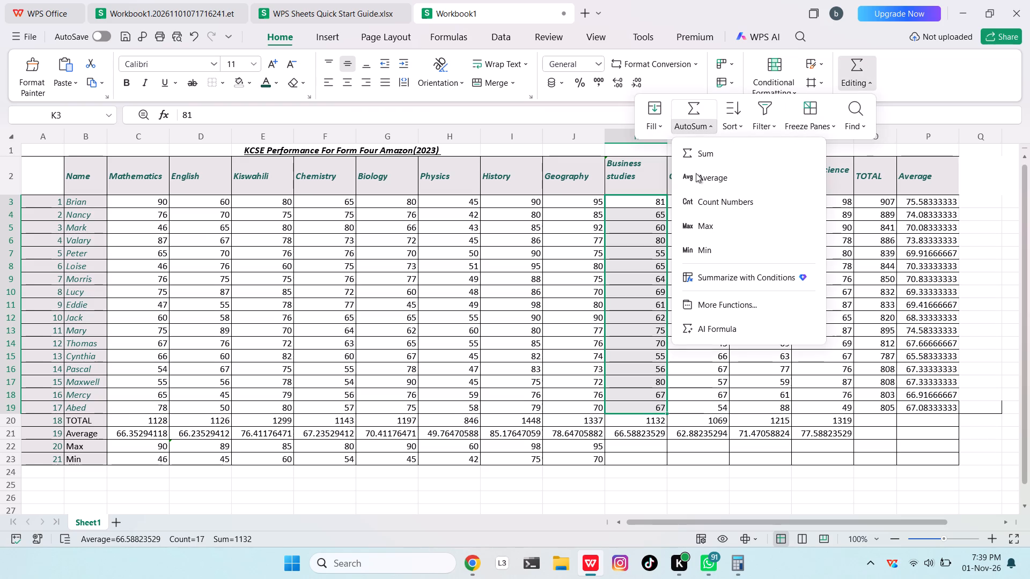
left_click(709, 224)
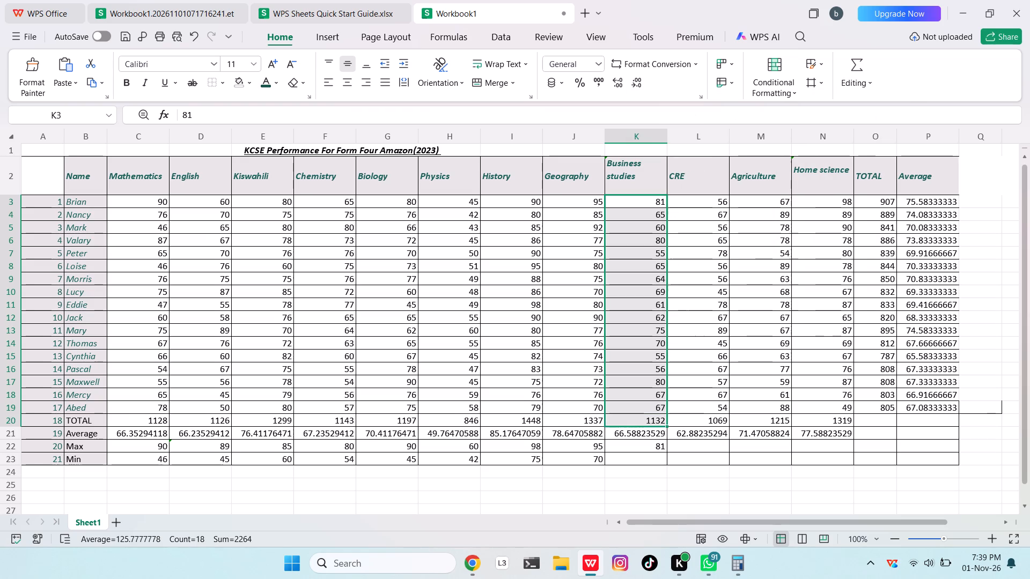
Calculate the minimum of the Business studies scores in K3:K19 with AutoSum for the Min row.
left_click(658, 198)
left_click_drag(655, 198, 651, 404)
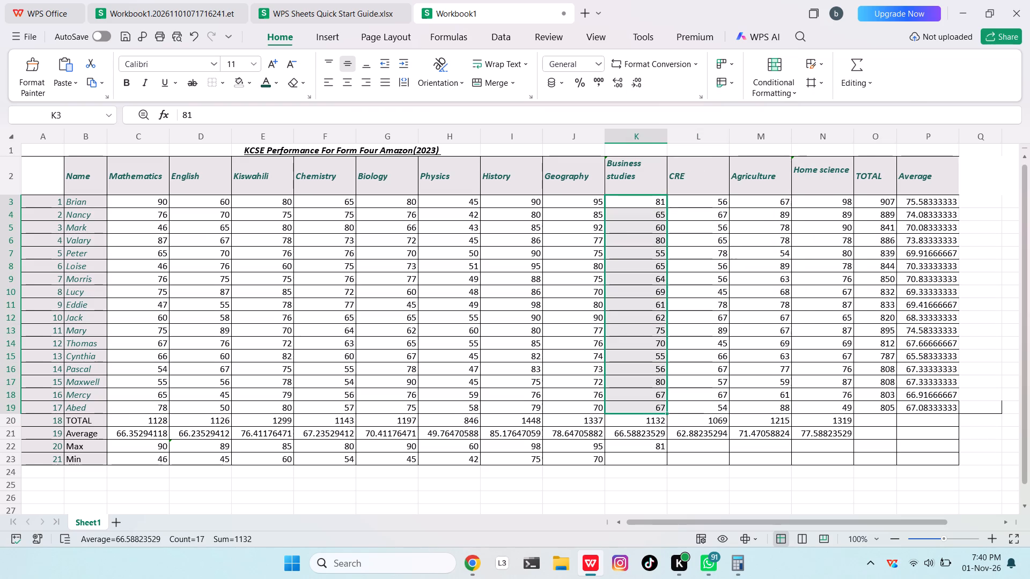
left_click(848, 61)
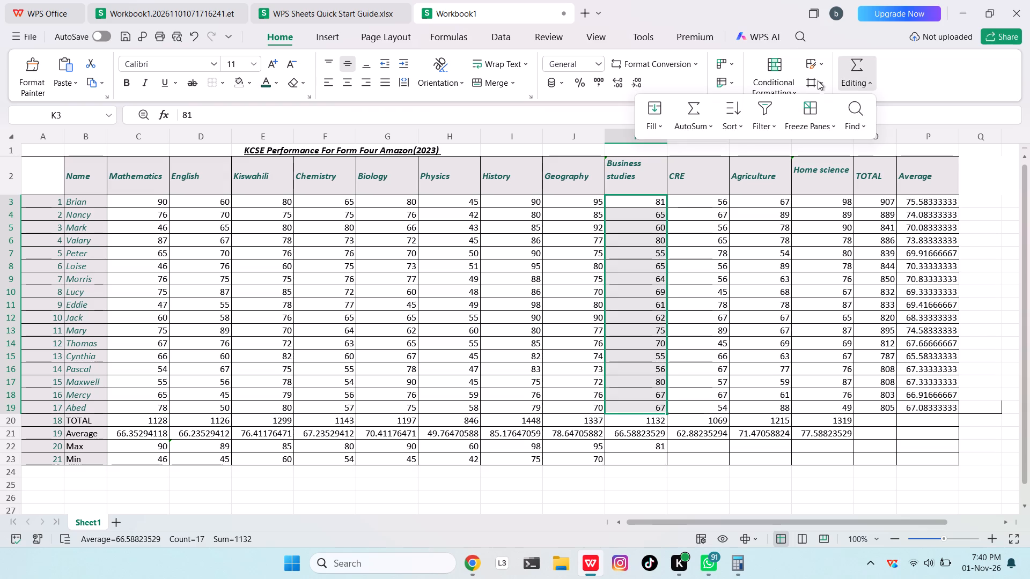
left_click(701, 127)
left_click(718, 241)
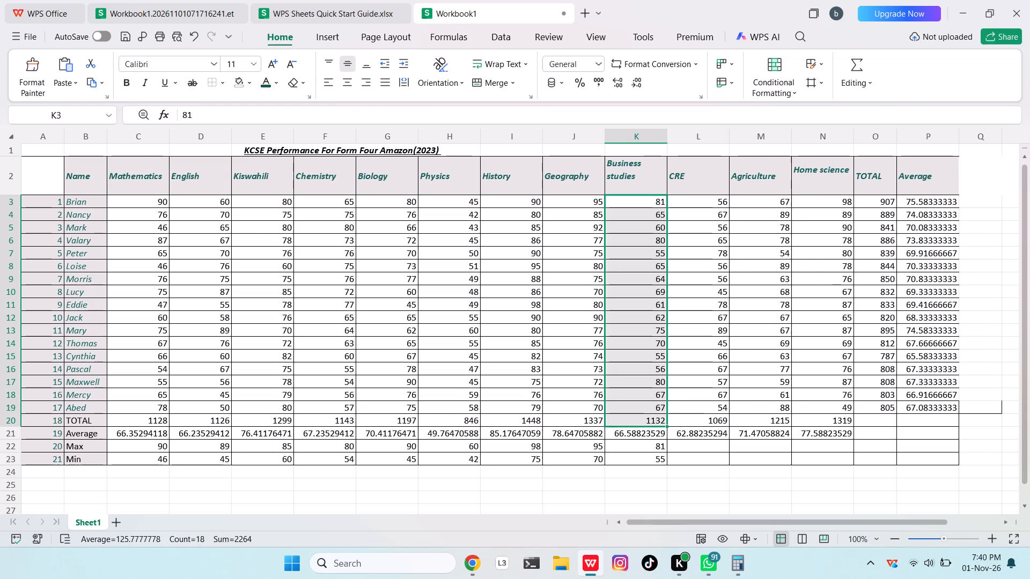
Calculate the maximum of the CRE scores in L3:L19 with AutoSum for the Max row.
left_click(697, 261)
left_click_drag(680, 202, 686, 441)
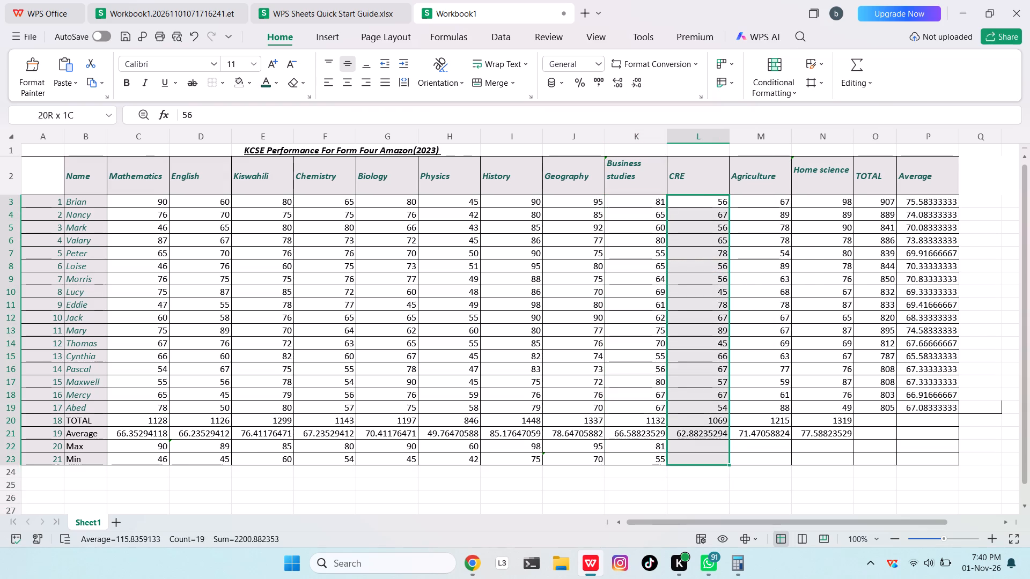
left_click_drag(686, 441, 699, 410)
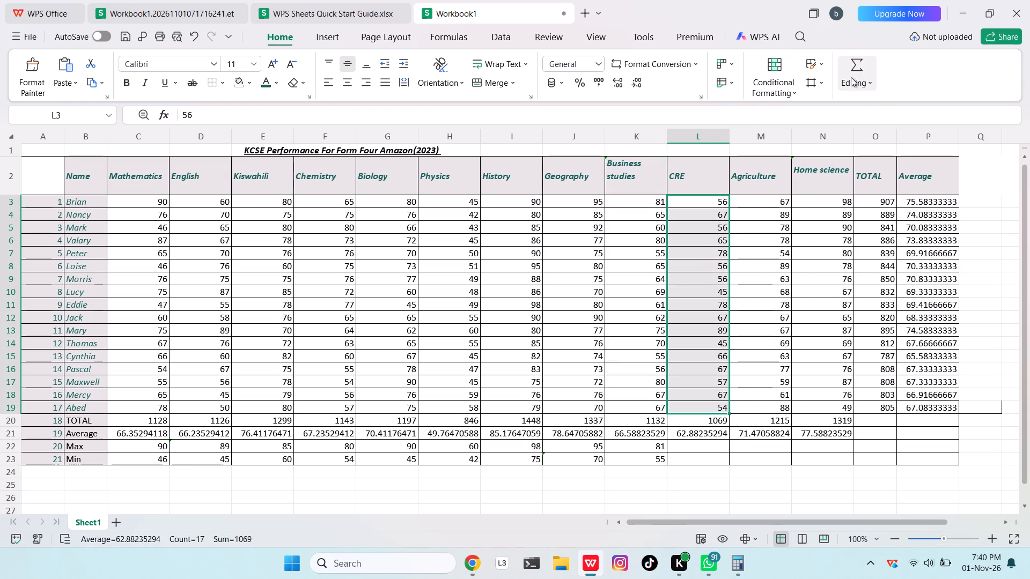
left_click(855, 69)
left_click(697, 125)
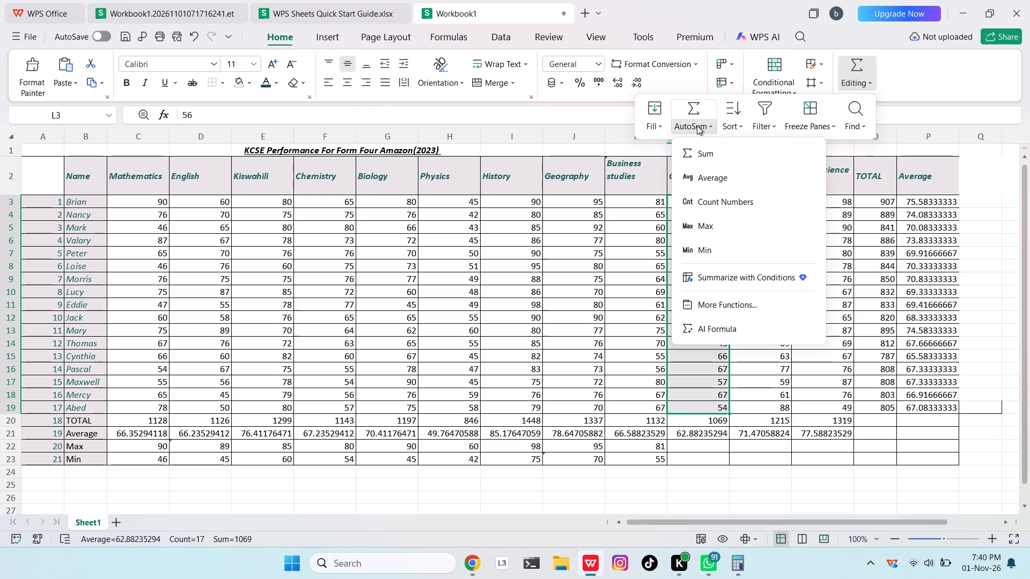
left_click(705, 228)
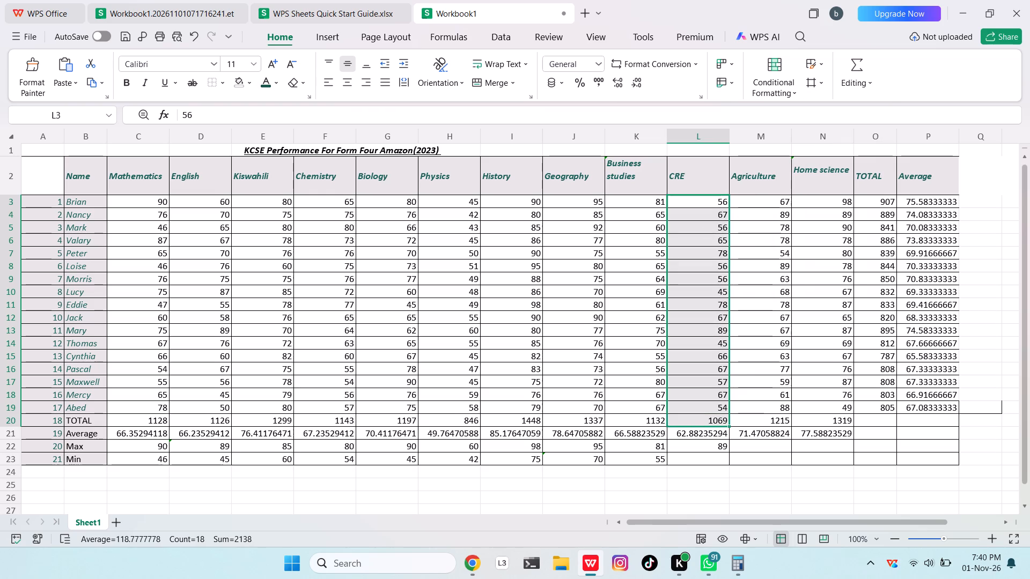
Calculate the maximum of the Agriculture scores in M3:M19 with AutoSum for the Max row.
left_click_drag(751, 203, 774, 407)
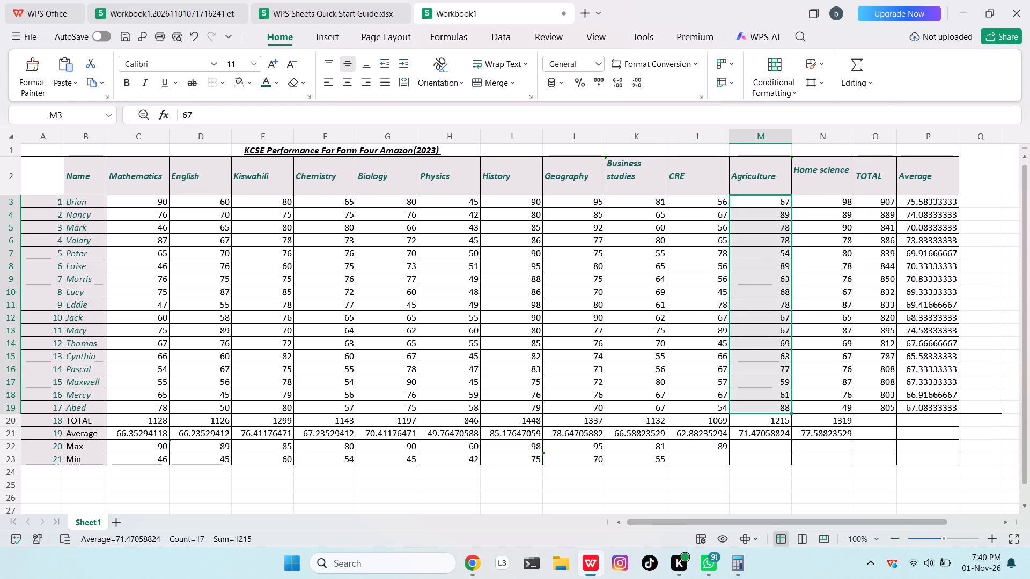
left_click(853, 66)
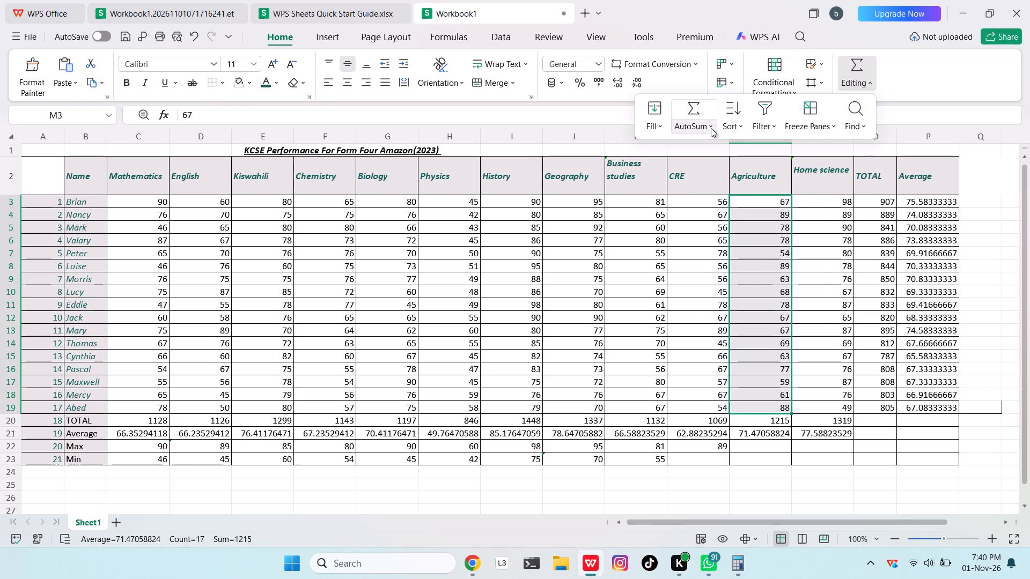
left_click(709, 127)
left_click(748, 224)
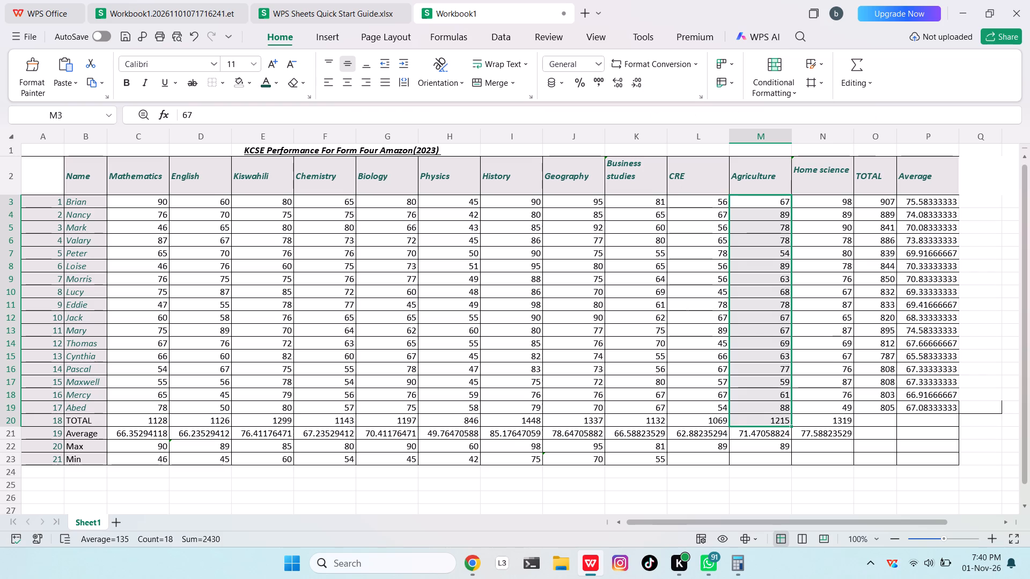
Calculate the maximum of the Home science scores in N3:N19 with AutoSum for the Max row.
left_click_drag(824, 200, 833, 413)
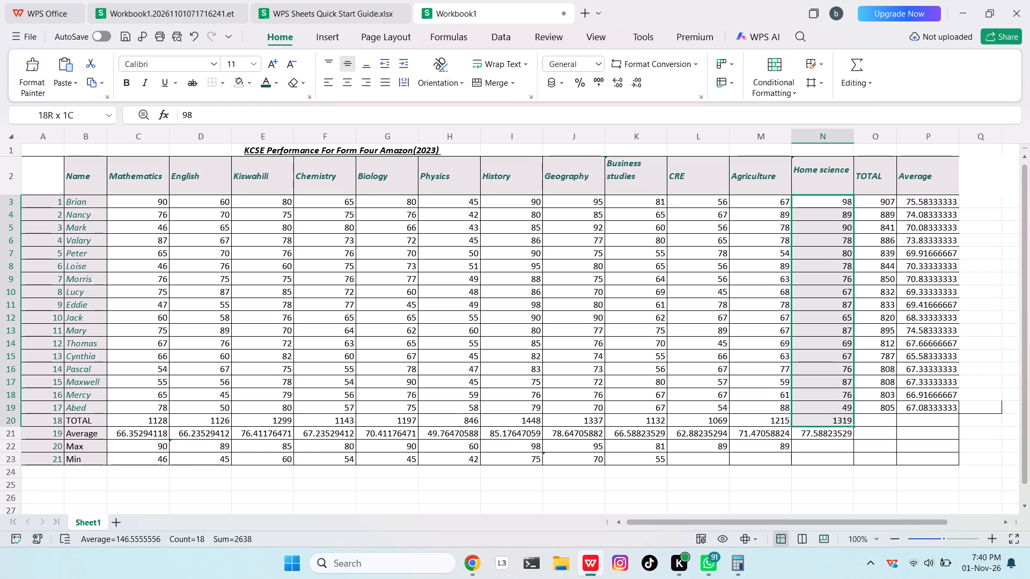
left_click_drag(833, 413, 831, 403)
left_click(859, 61)
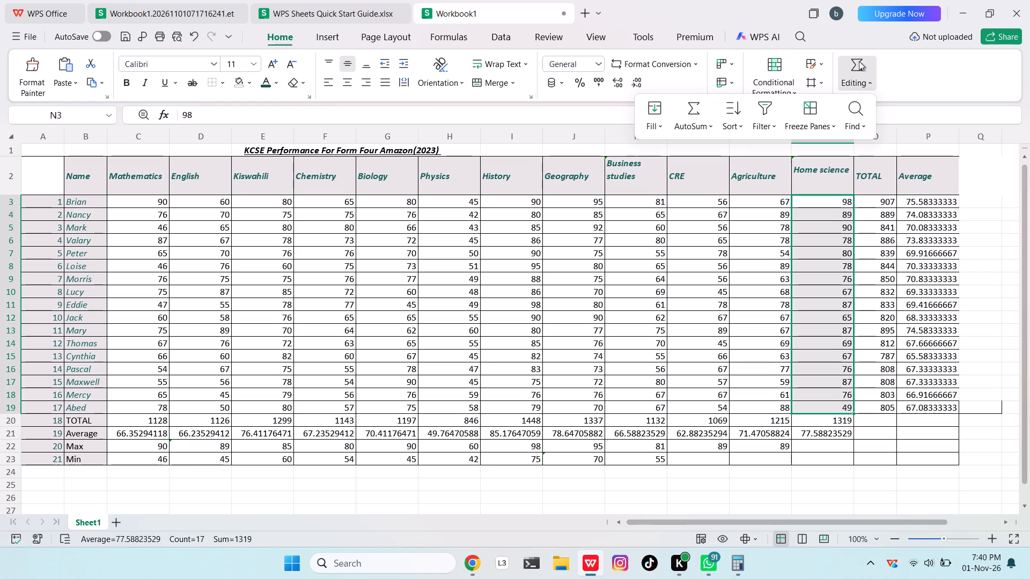
left_click(715, 130)
left_click(726, 228)
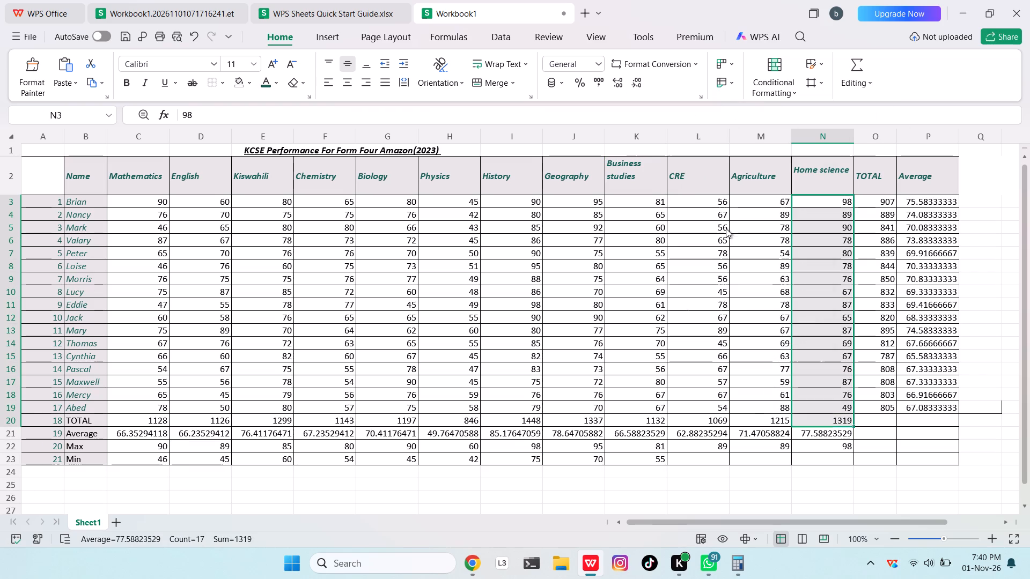
Calculate the minimum of the CRE scores in L3:L19 with AutoSum for the Min row.
left_click_drag(686, 198, 691, 441)
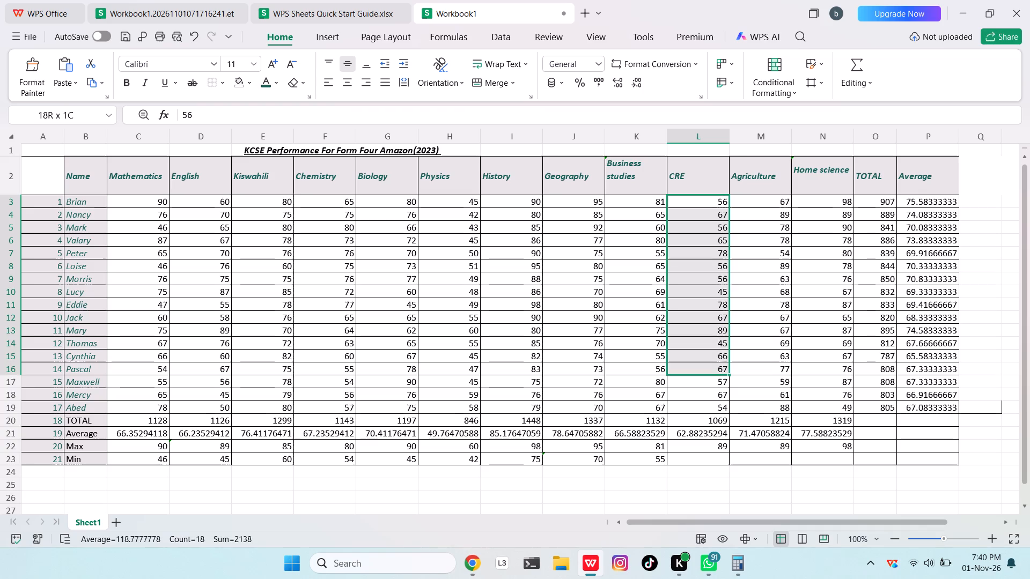
left_click_drag(691, 441, 689, 405)
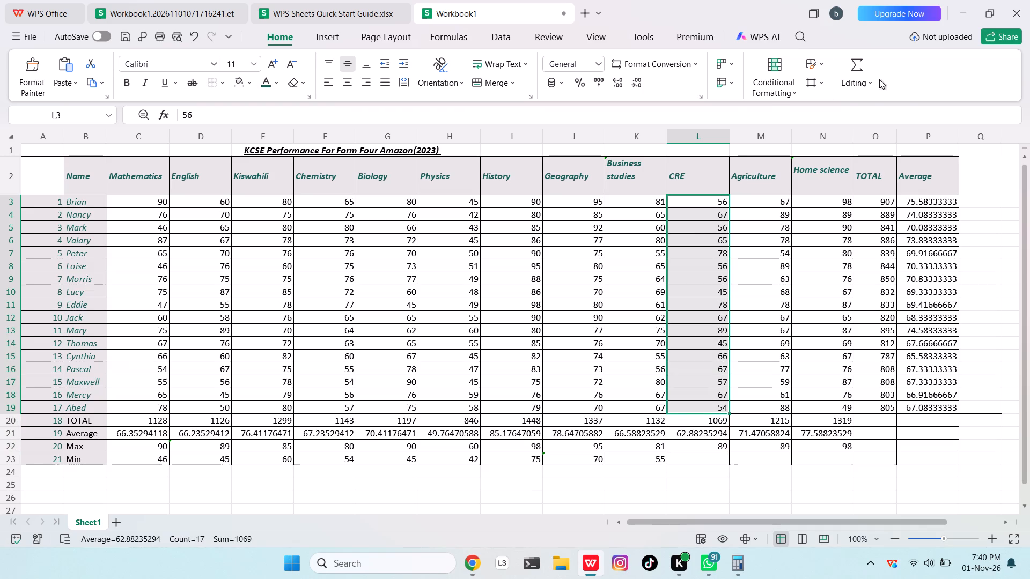
left_click(860, 71)
left_click(695, 125)
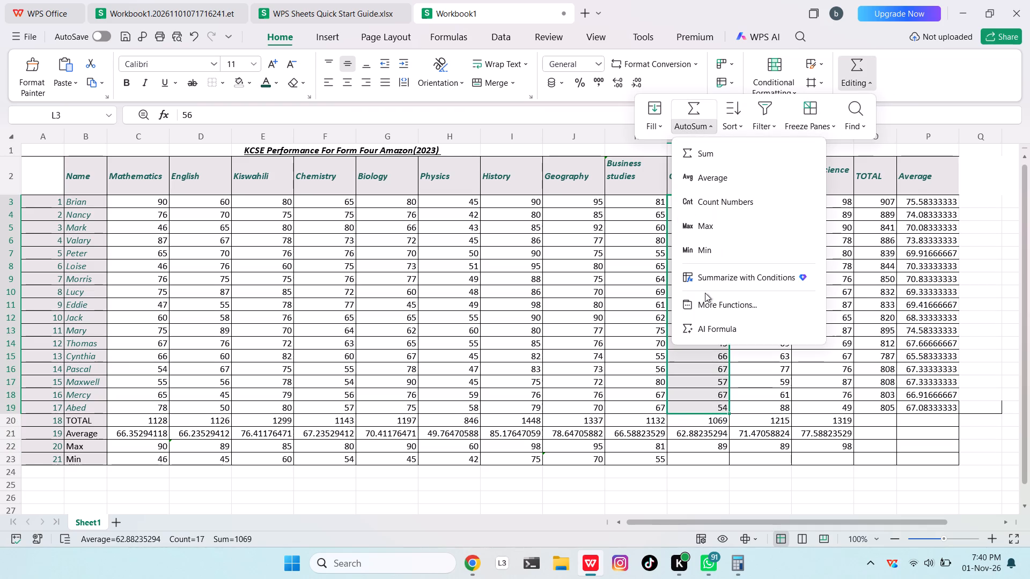
left_click(698, 250)
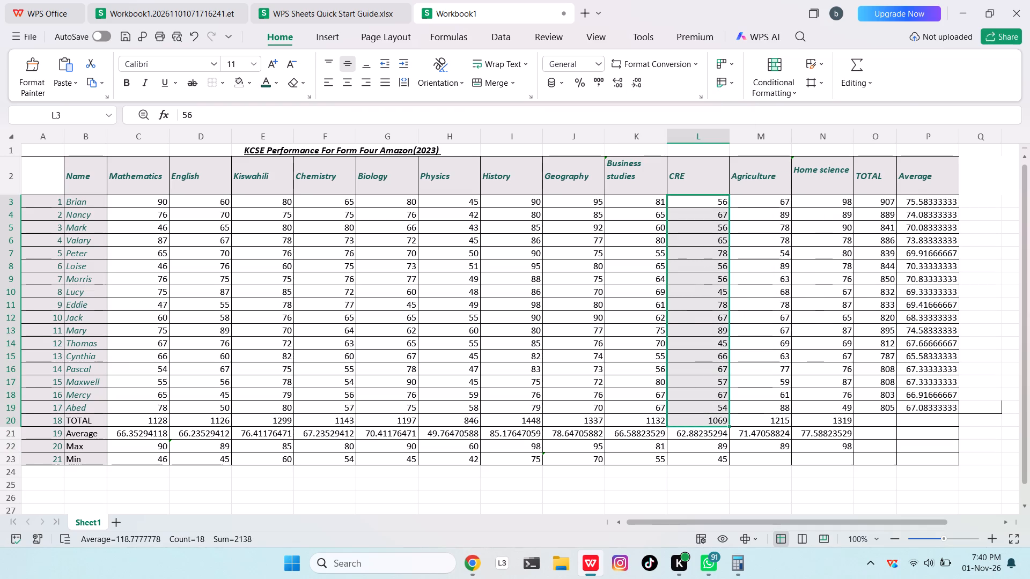
Calculate the minimum of the Agriculture scores in M3:M19 with AutoSum for the Min row.
left_click(760, 197)
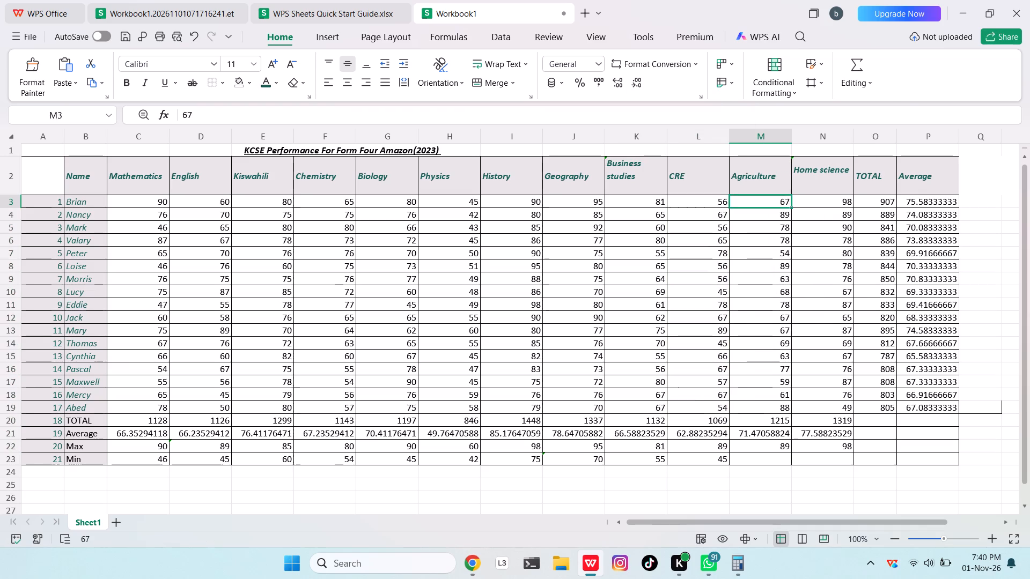
left_click_drag(760, 197, 768, 348)
left_click(759, 255)
left_click_drag(759, 205, 776, 266)
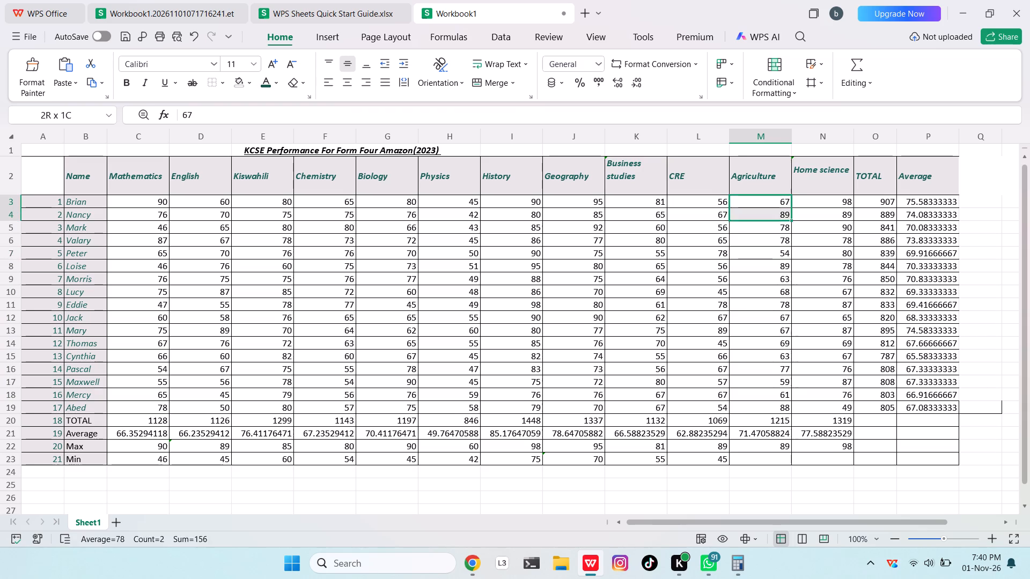
left_click_drag(776, 266, 772, 406)
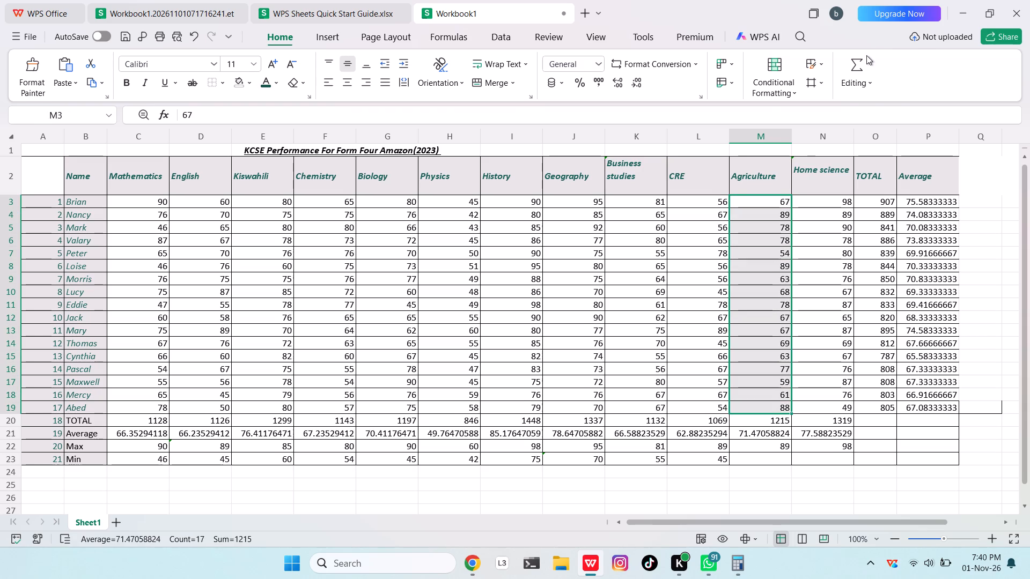
left_click(865, 60)
left_click(705, 120)
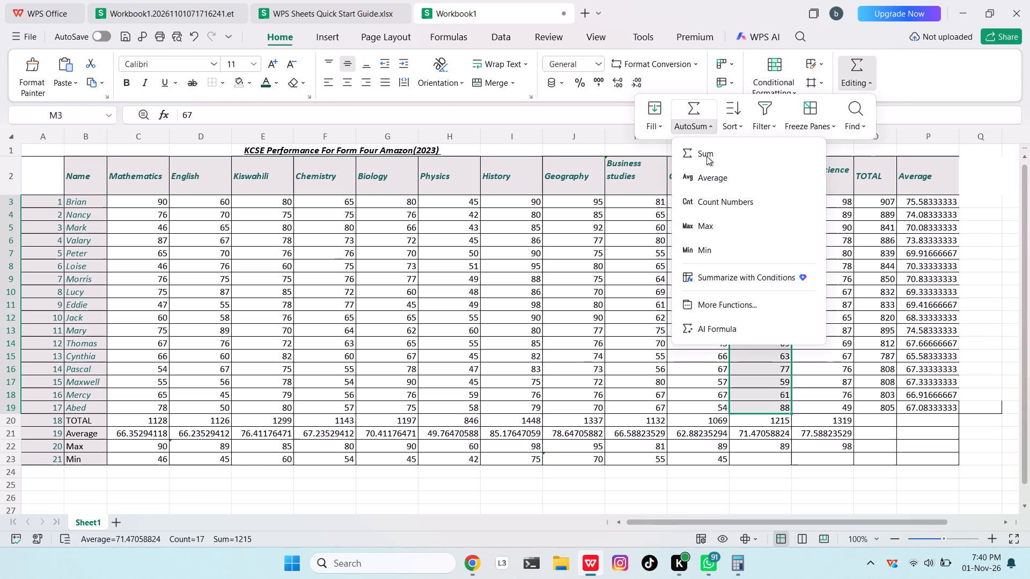
left_click(713, 248)
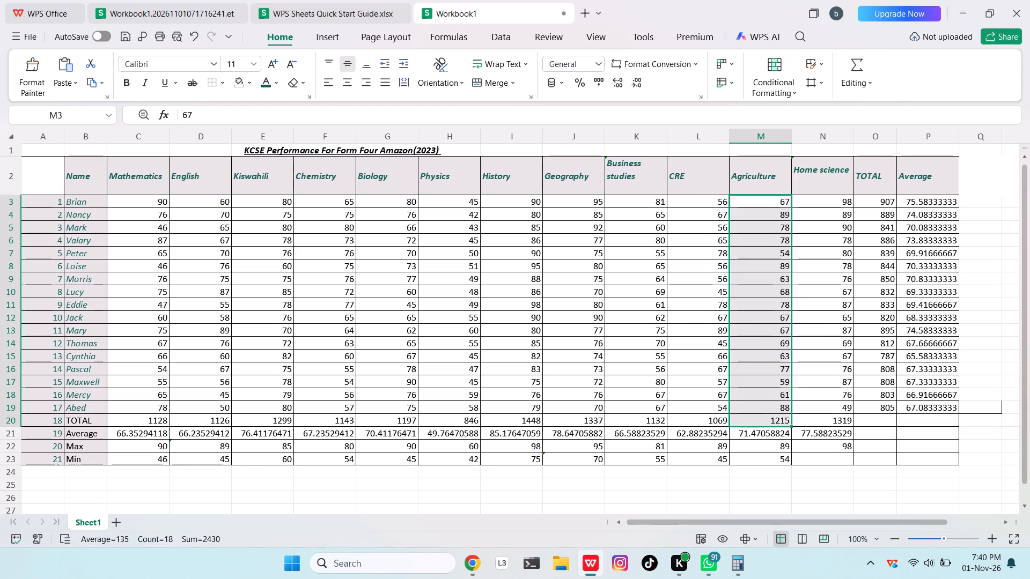
Calculate the minimum of the Home science scores in N3:N19 with AutoSum for the Min row.
left_click_drag(821, 206, 812, 400)
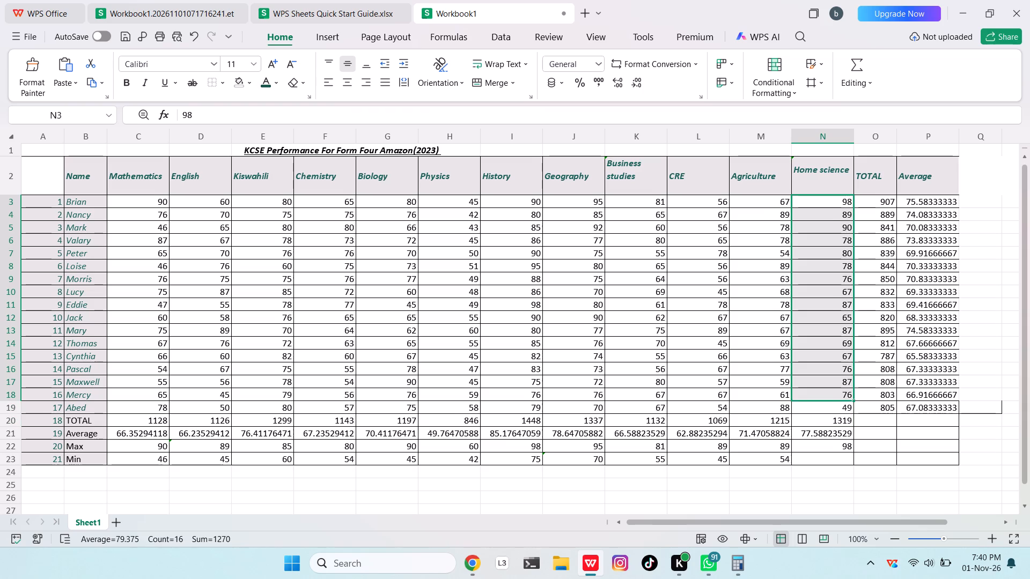
left_click(859, 271)
left_click_drag(816, 203, 834, 413)
left_click(851, 64)
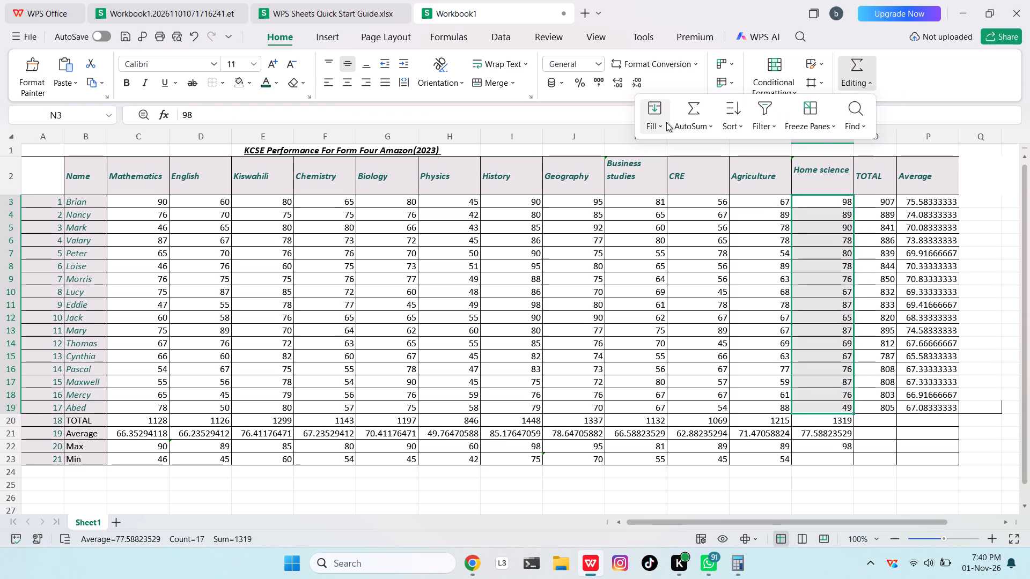
left_click(681, 124)
left_click(710, 241)
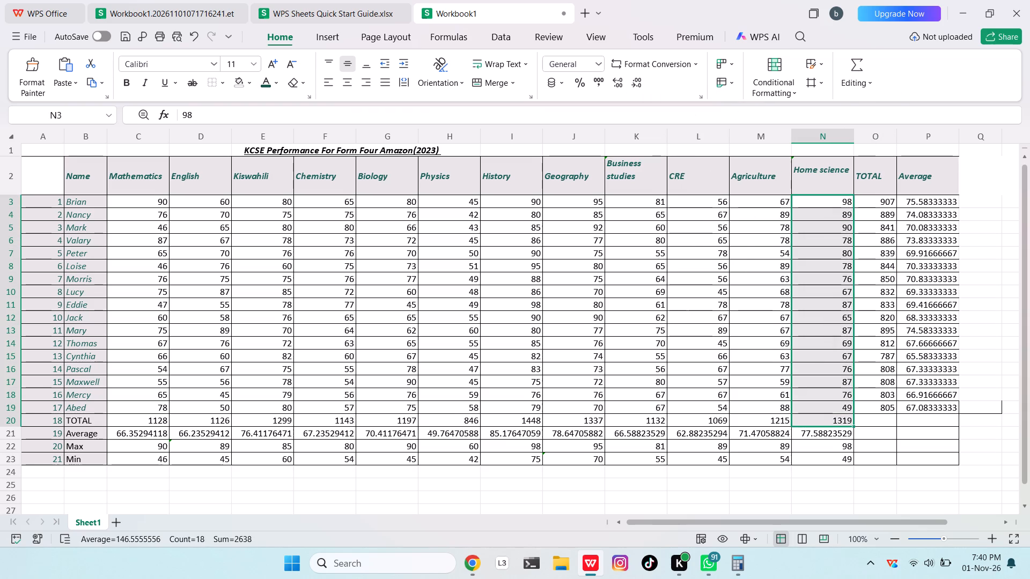
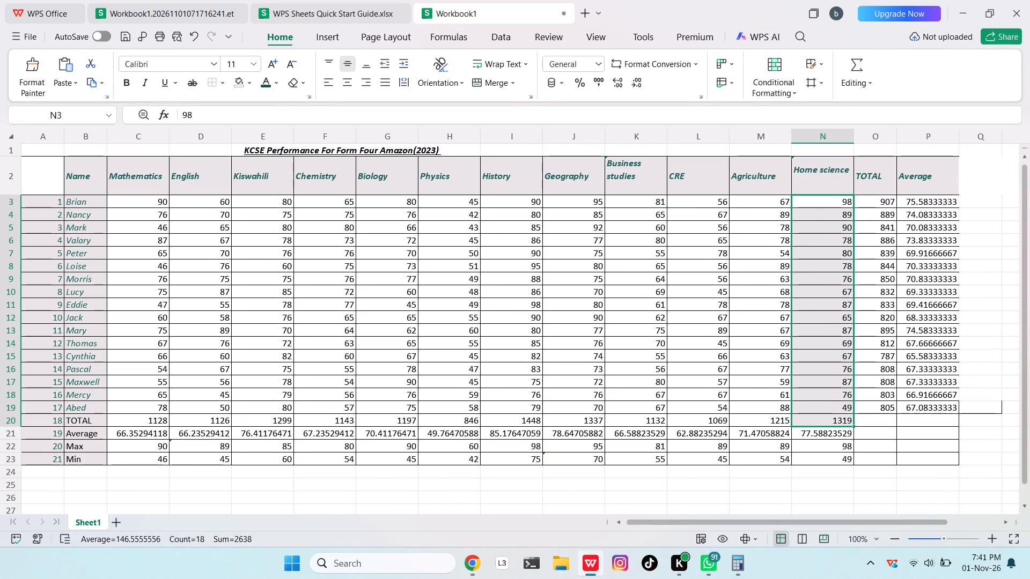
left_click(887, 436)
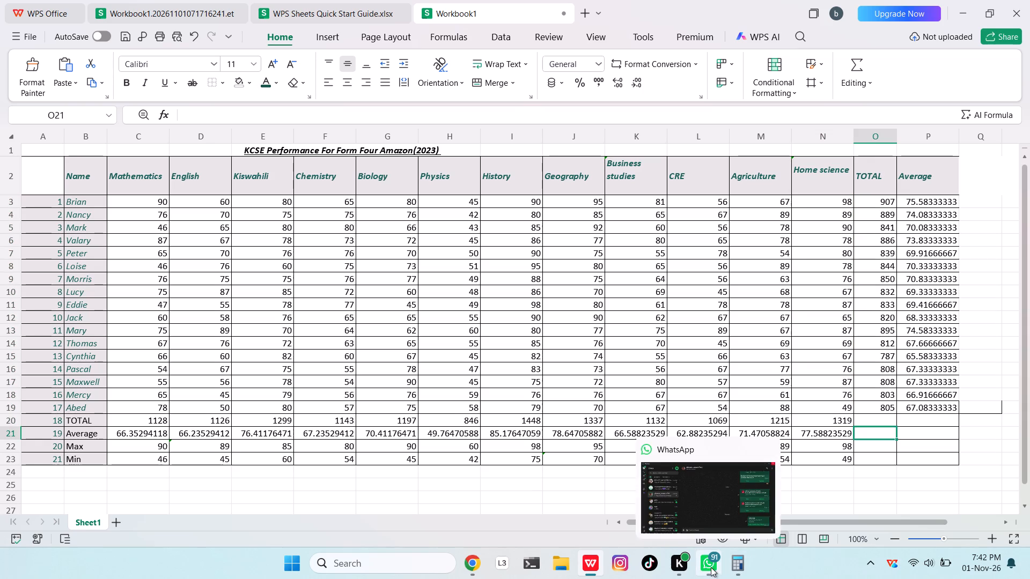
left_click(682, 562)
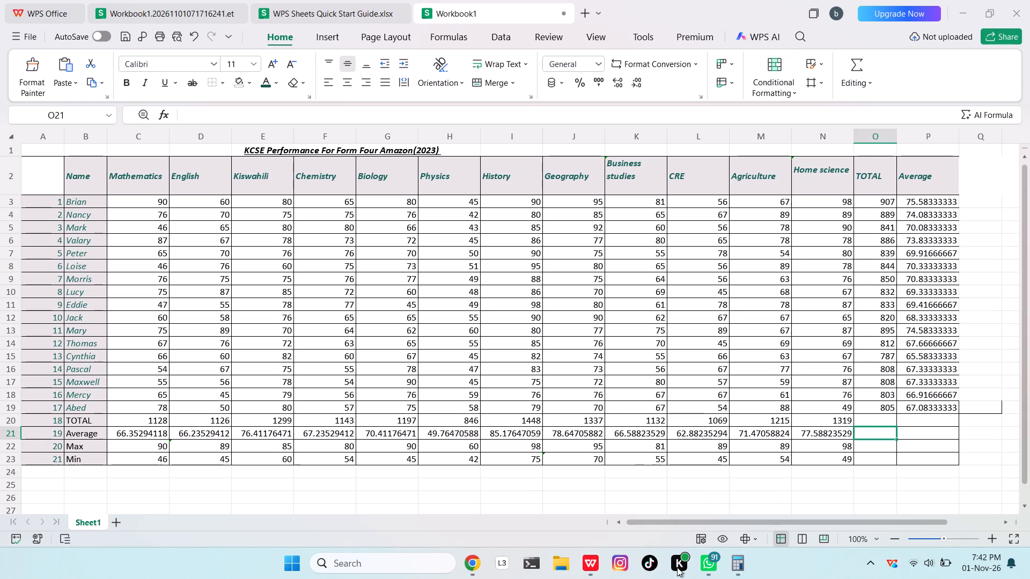
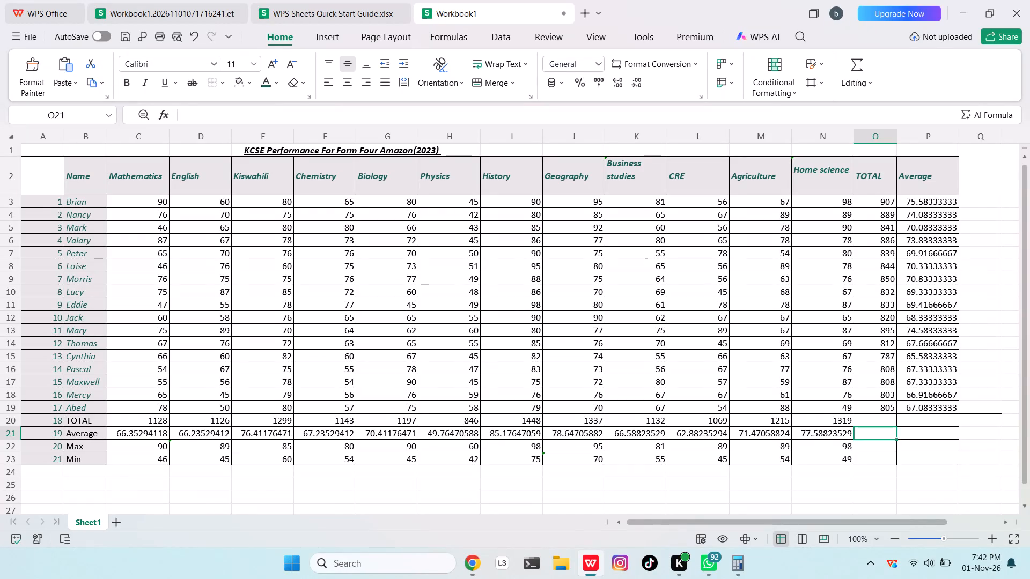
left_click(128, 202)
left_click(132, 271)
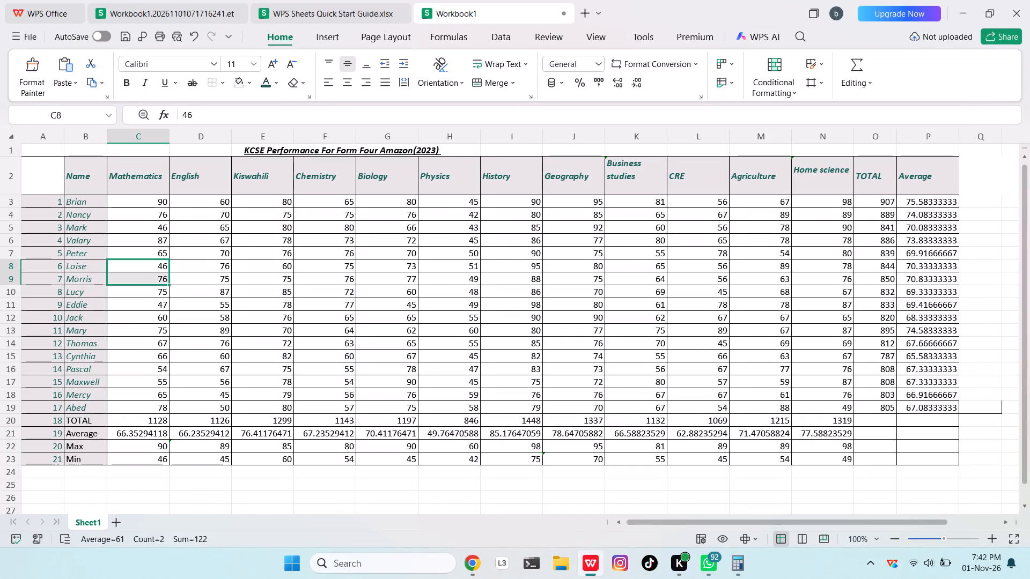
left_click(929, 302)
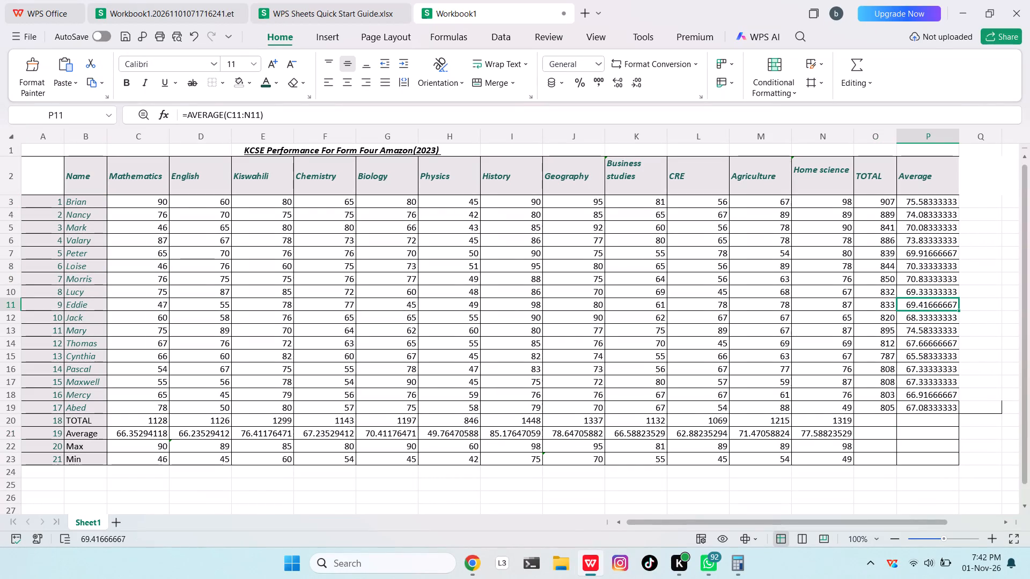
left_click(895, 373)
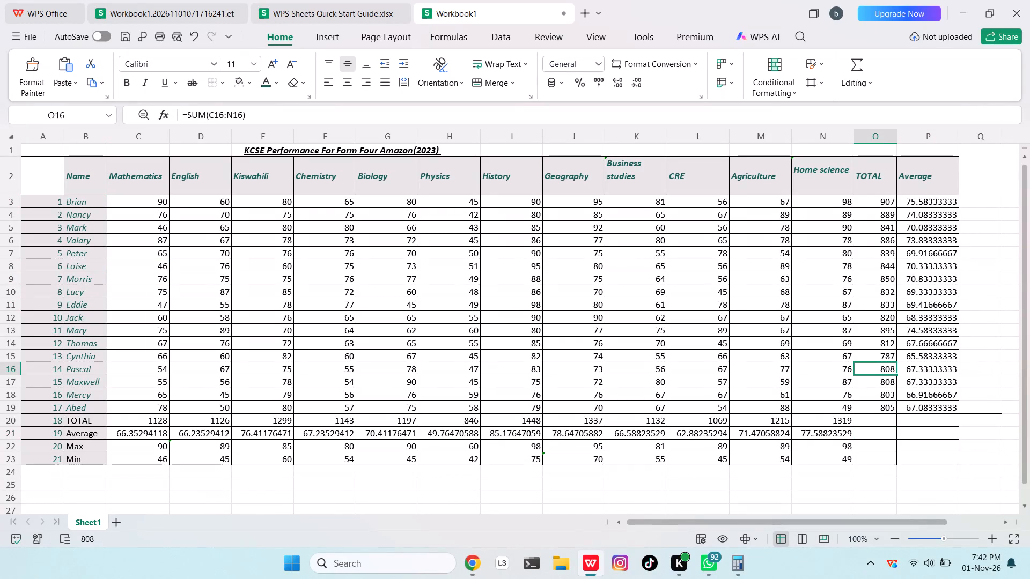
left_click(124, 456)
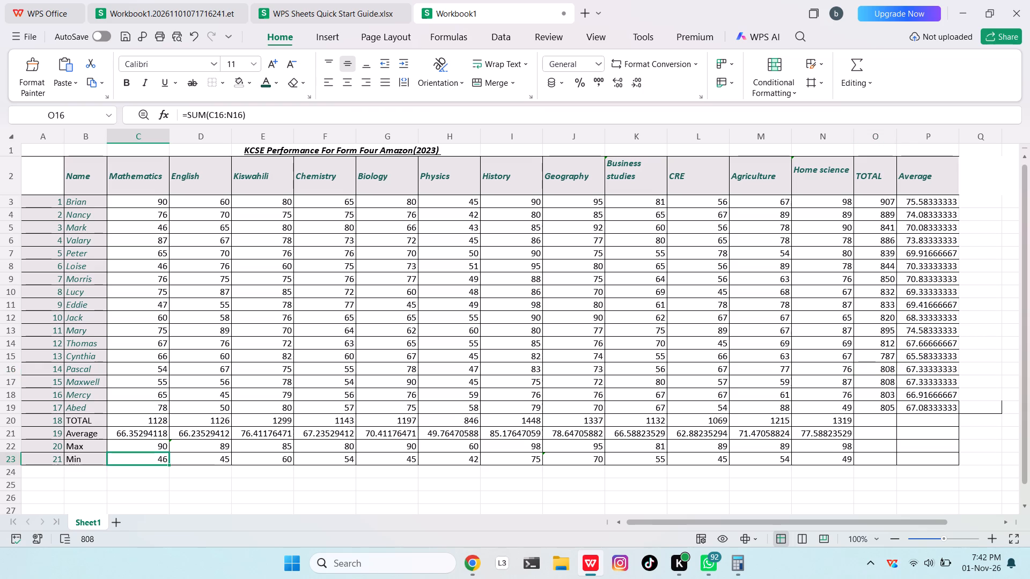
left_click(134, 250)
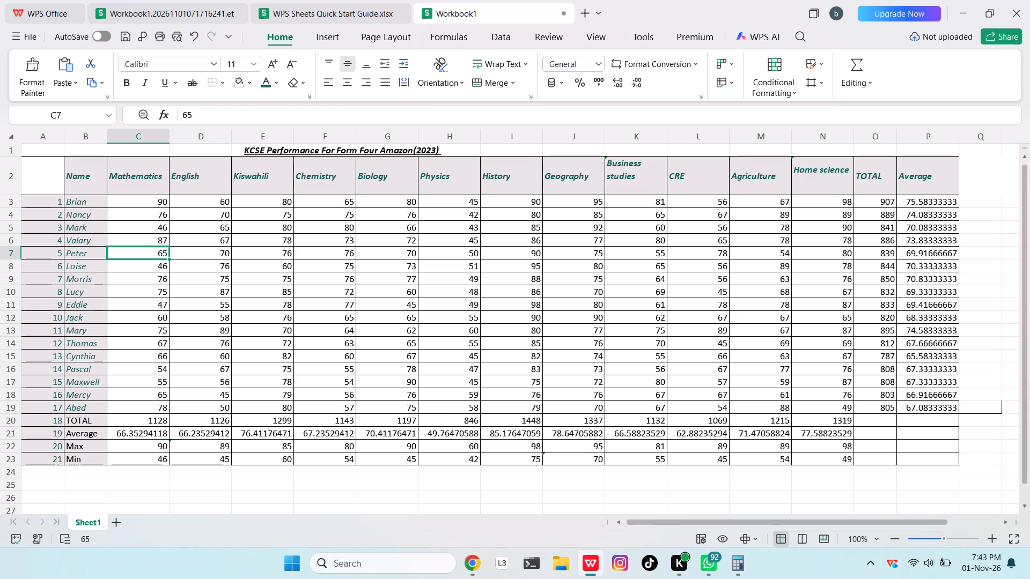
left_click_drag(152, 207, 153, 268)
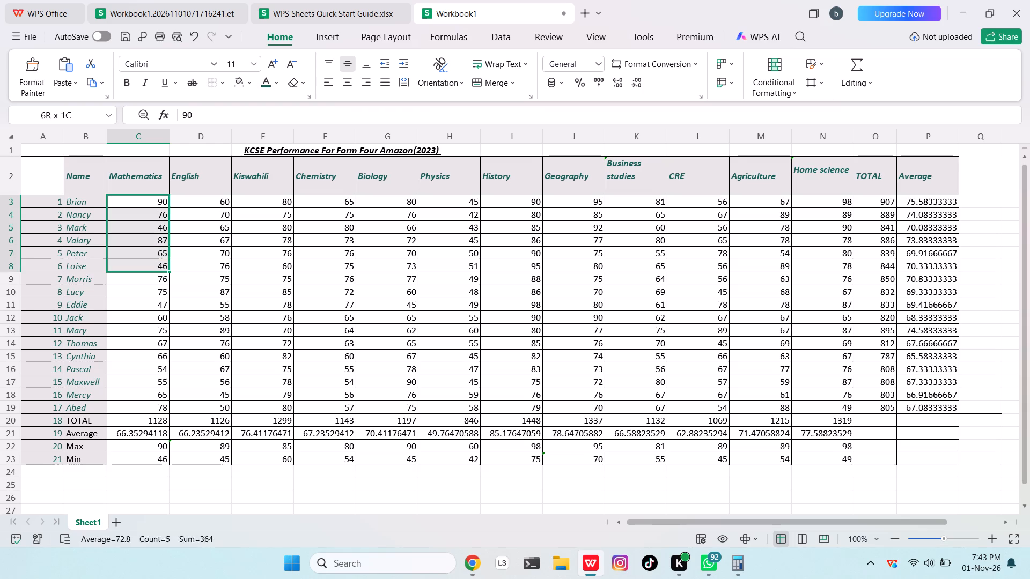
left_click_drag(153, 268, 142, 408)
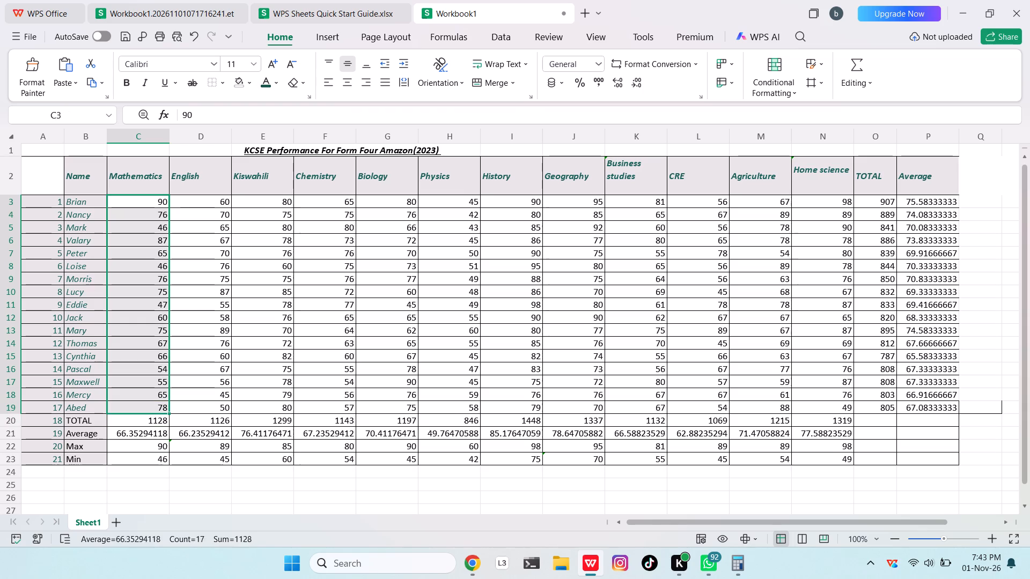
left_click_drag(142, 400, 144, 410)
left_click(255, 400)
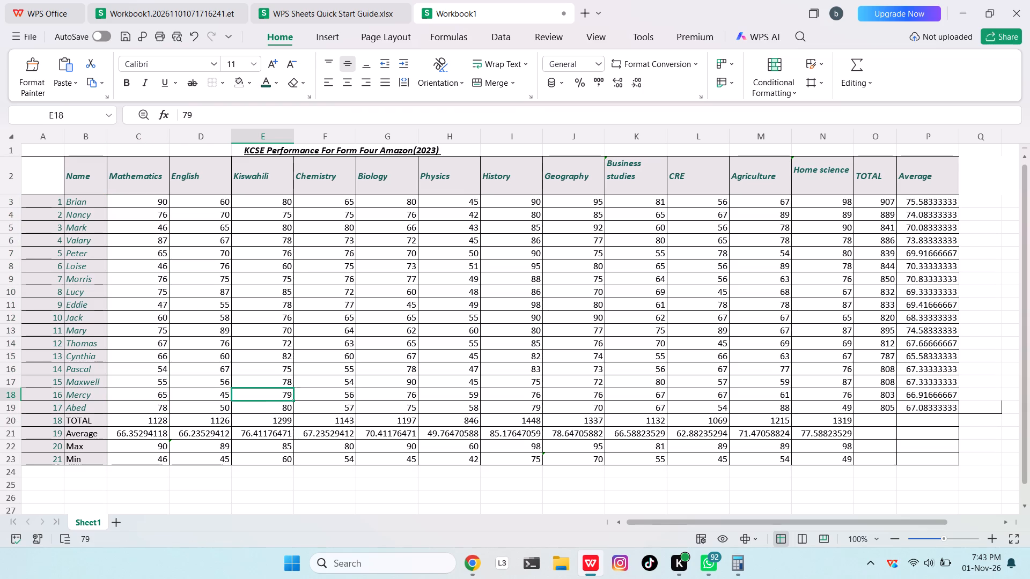
Shade the whole table A2:P23, trying orange and teal fills and ending with the red theme colour.
left_click_drag(44, 185, 885, 414)
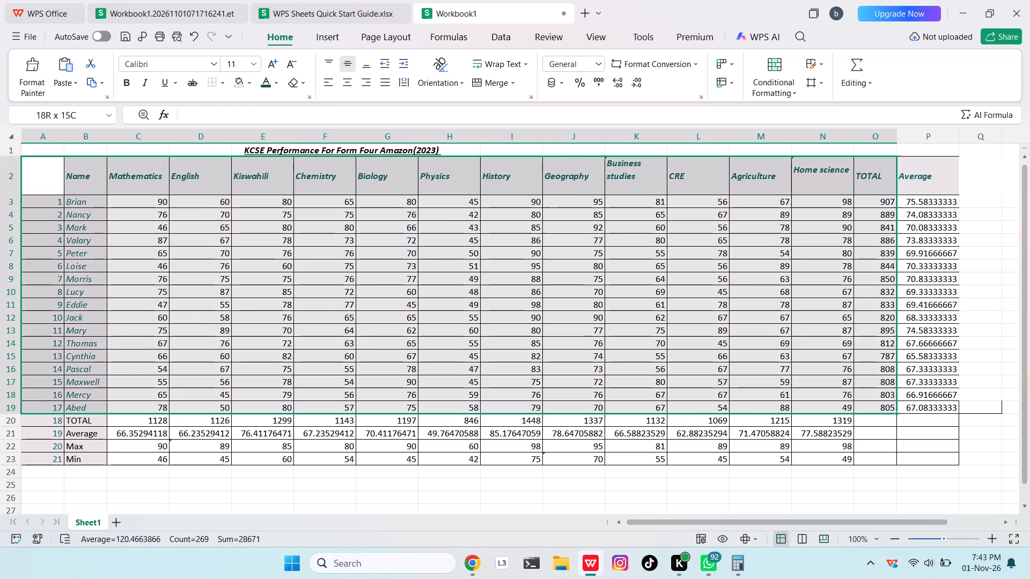
left_click_drag(885, 414, 928, 456)
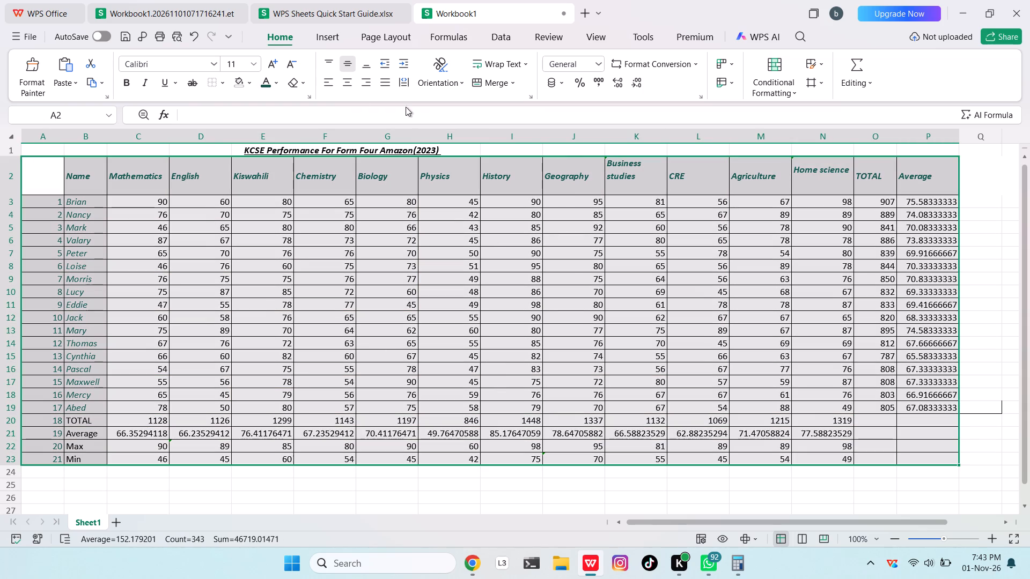
left_click(249, 84)
left_click(297, 131)
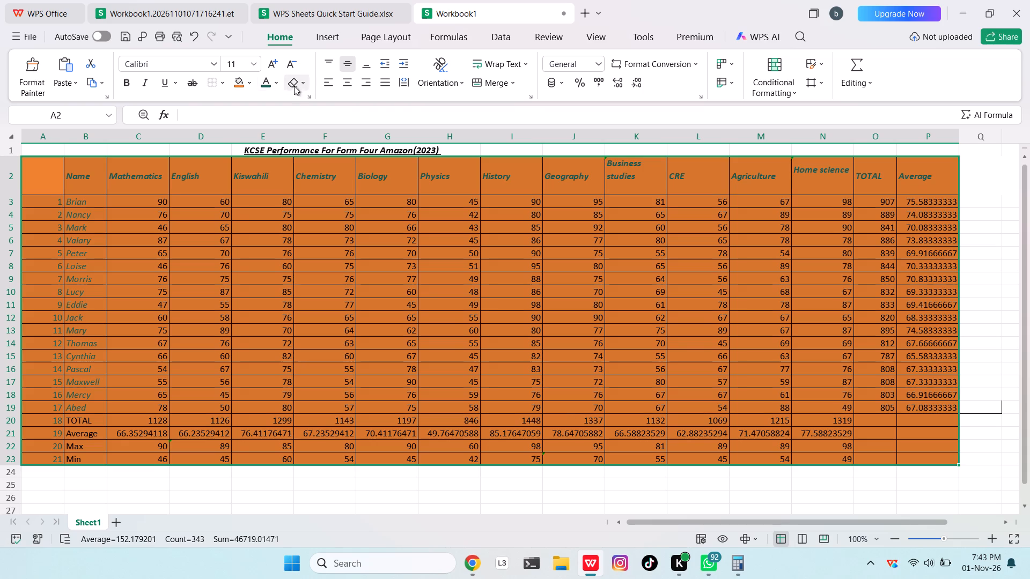
left_click(247, 85)
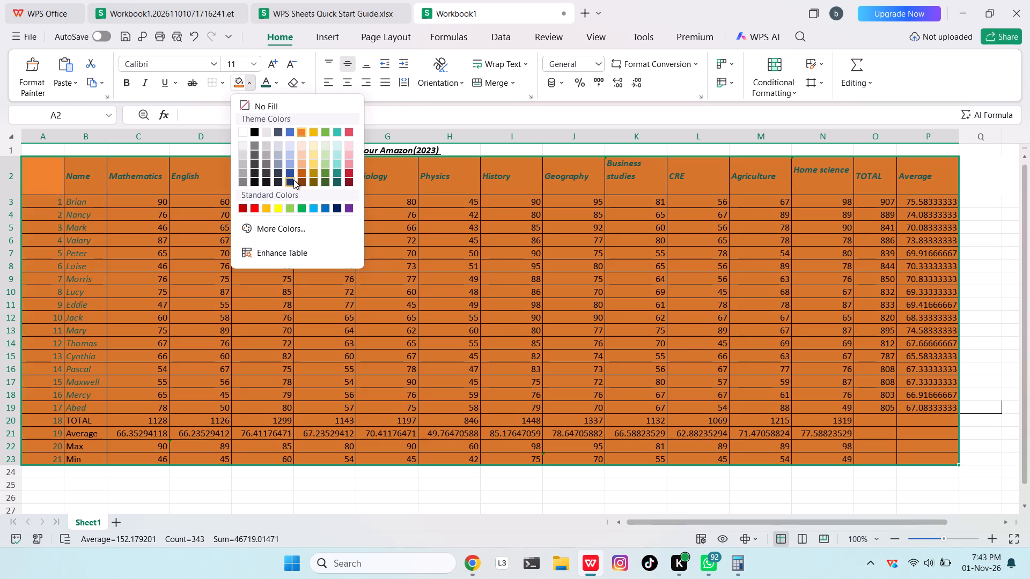
left_click(336, 134)
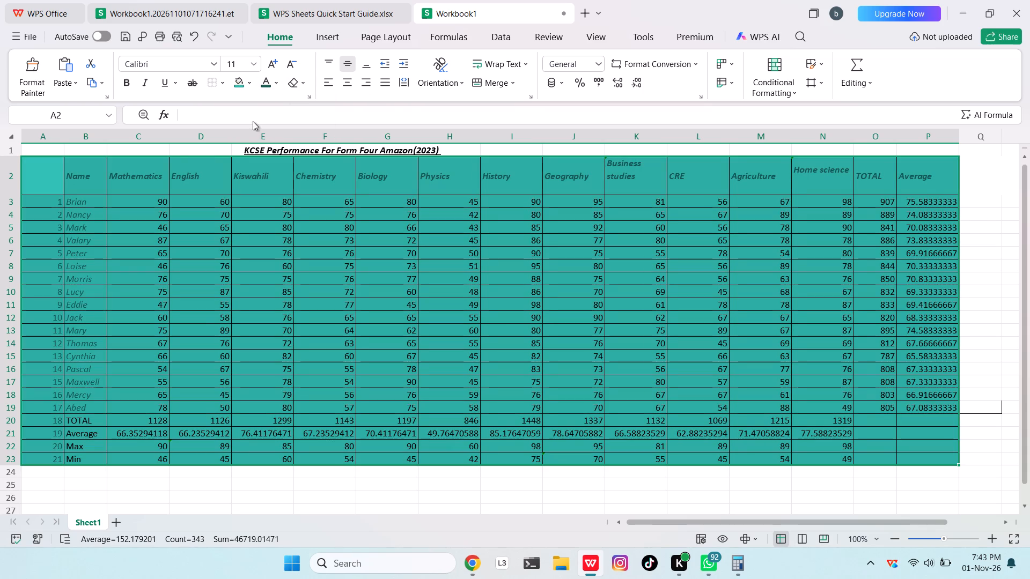
left_click(254, 83)
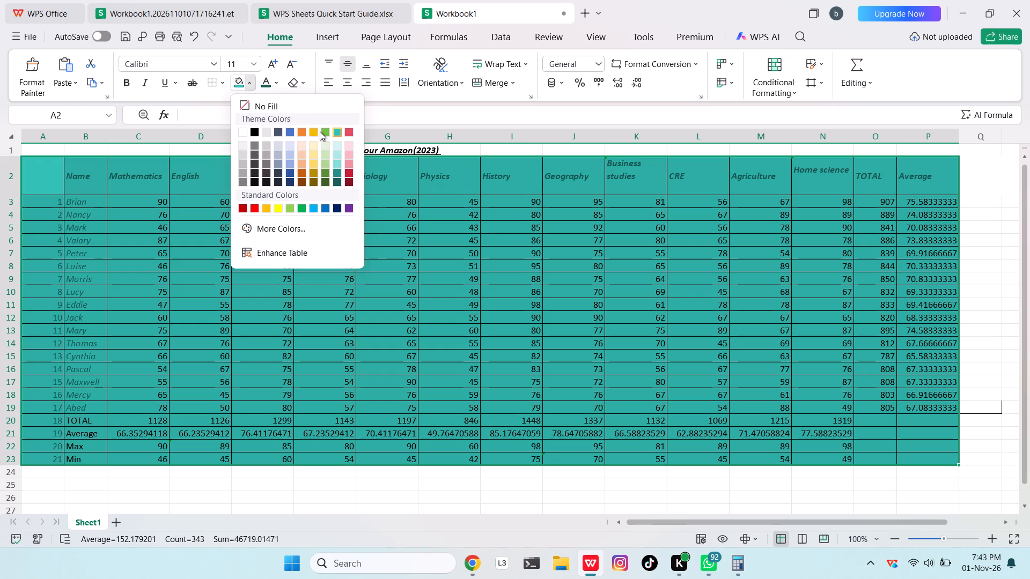
left_click(345, 129)
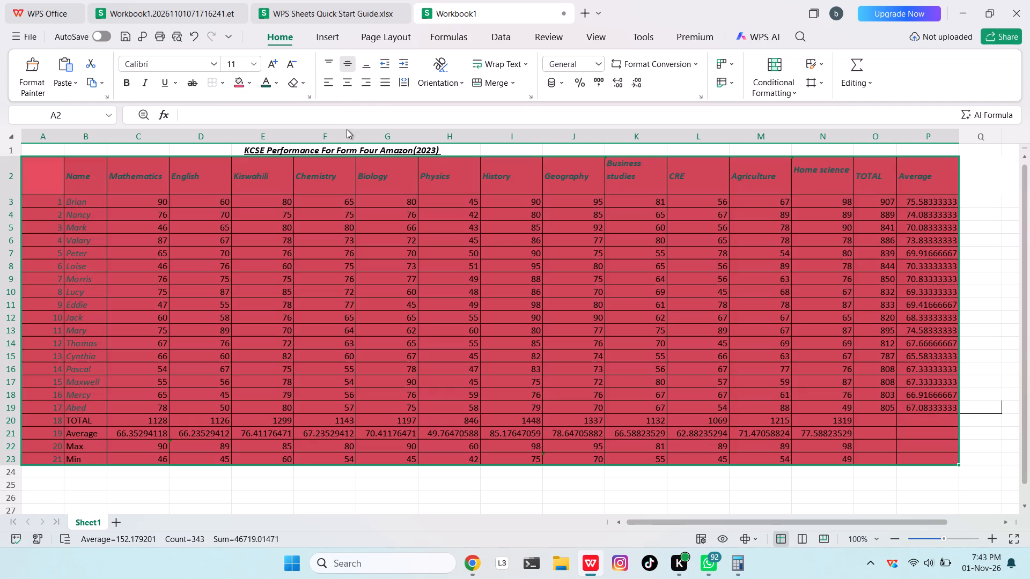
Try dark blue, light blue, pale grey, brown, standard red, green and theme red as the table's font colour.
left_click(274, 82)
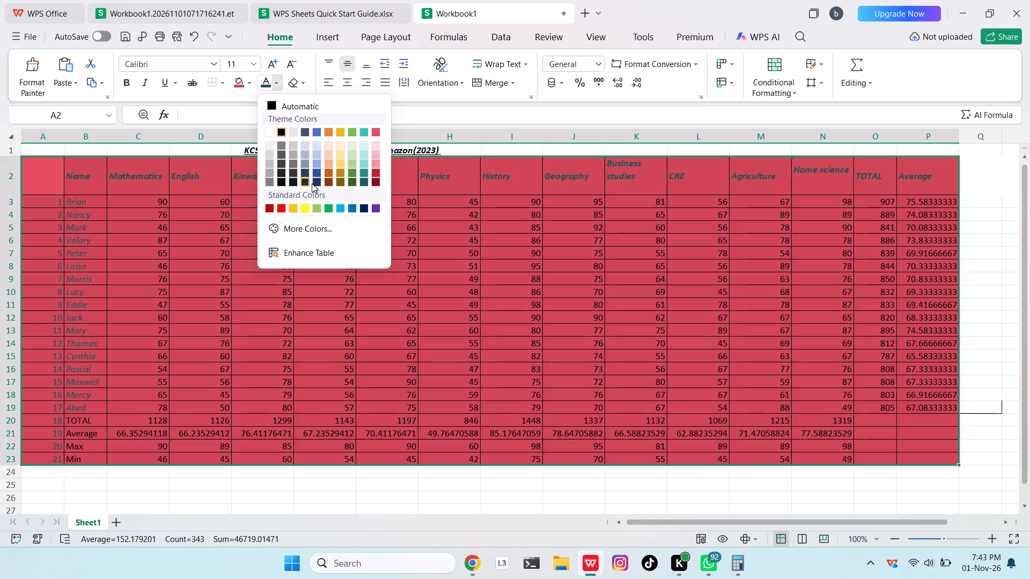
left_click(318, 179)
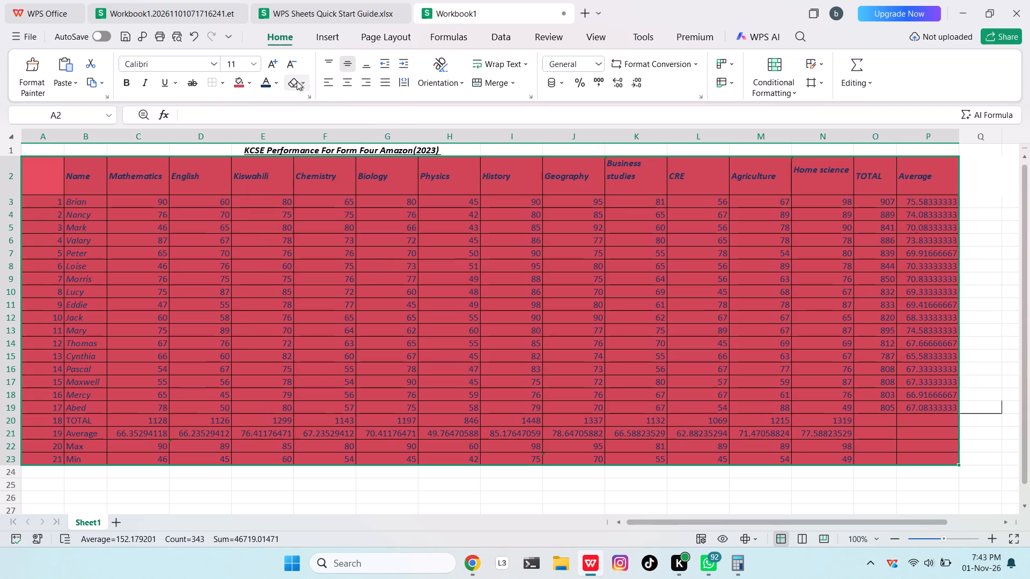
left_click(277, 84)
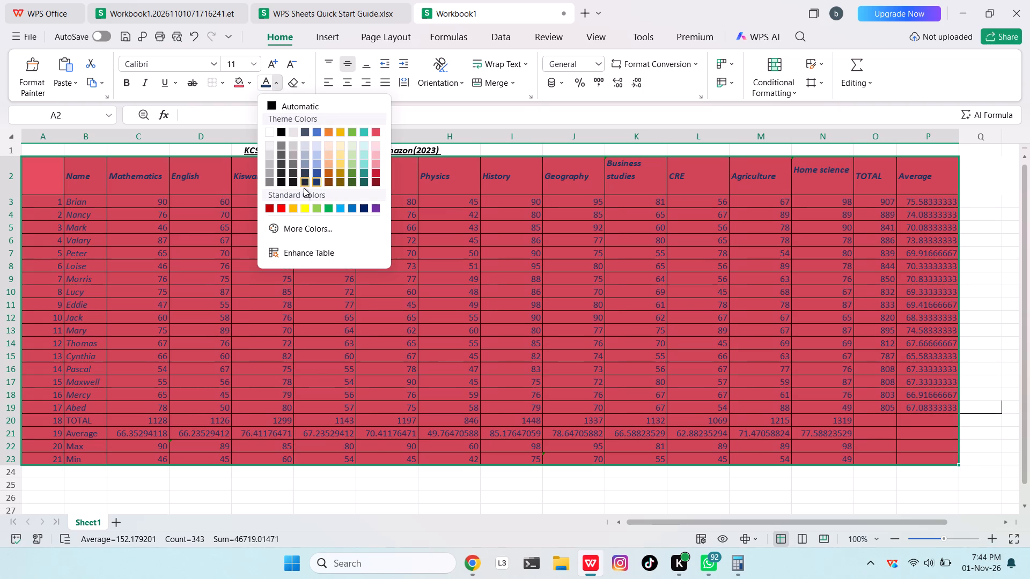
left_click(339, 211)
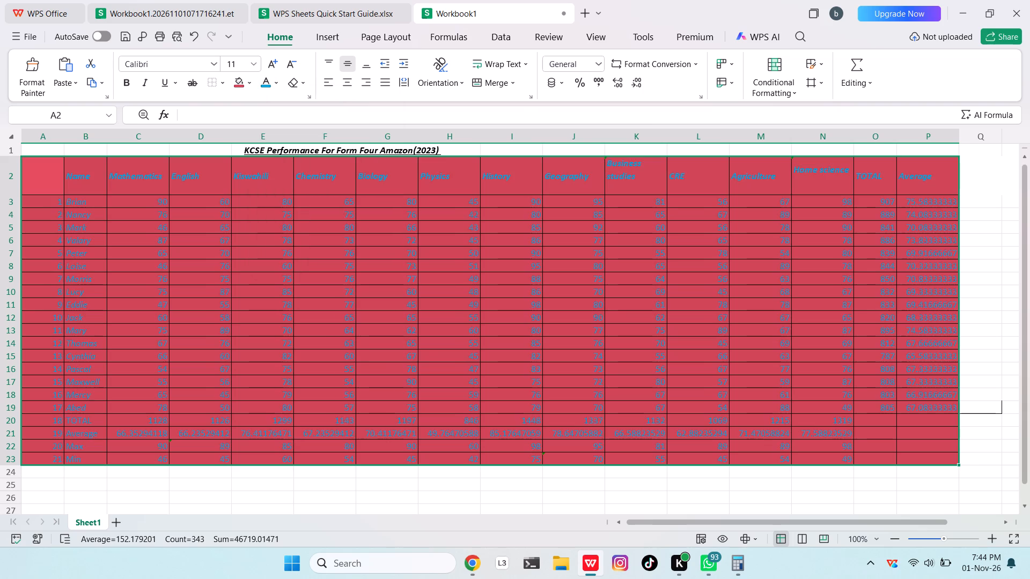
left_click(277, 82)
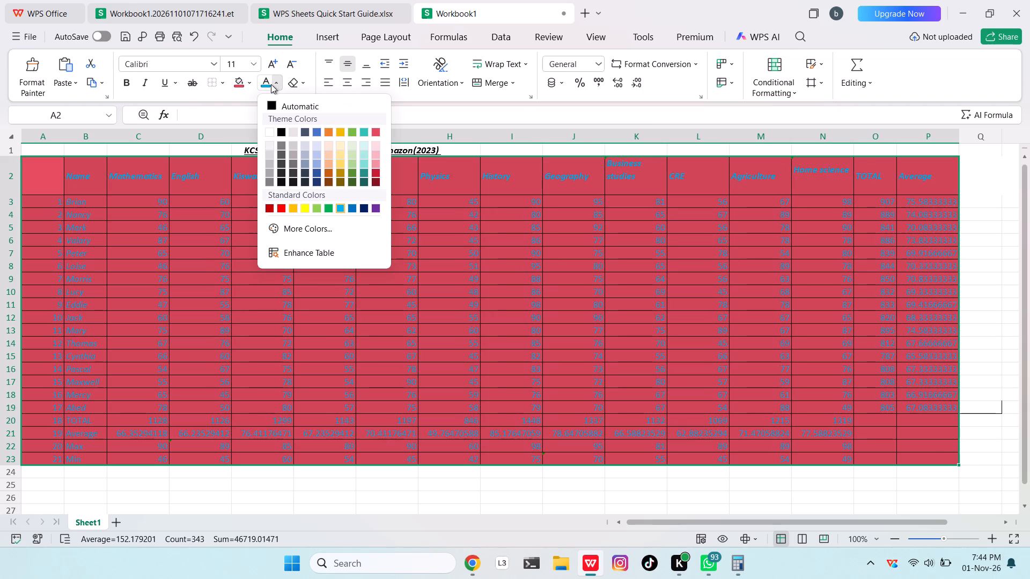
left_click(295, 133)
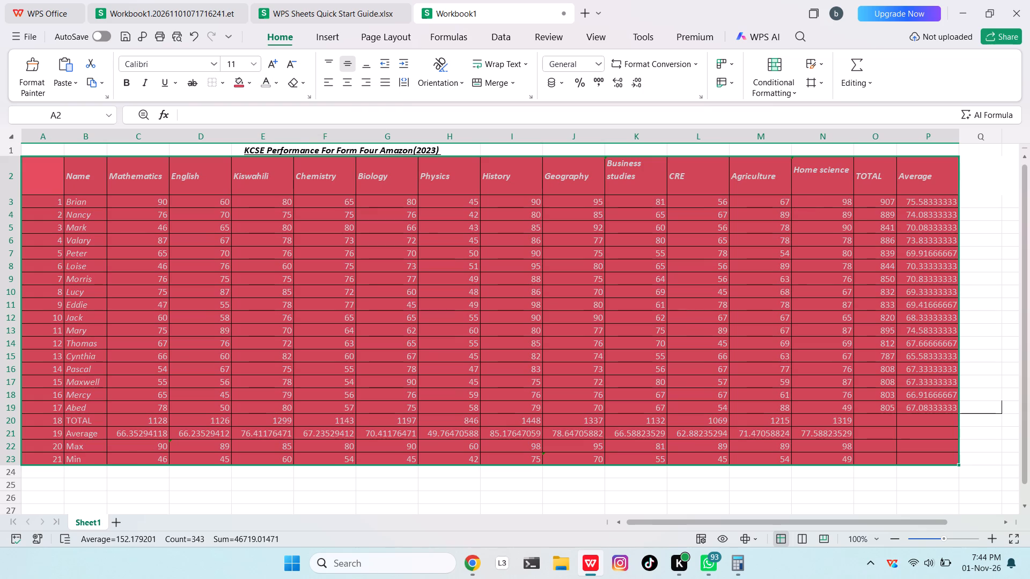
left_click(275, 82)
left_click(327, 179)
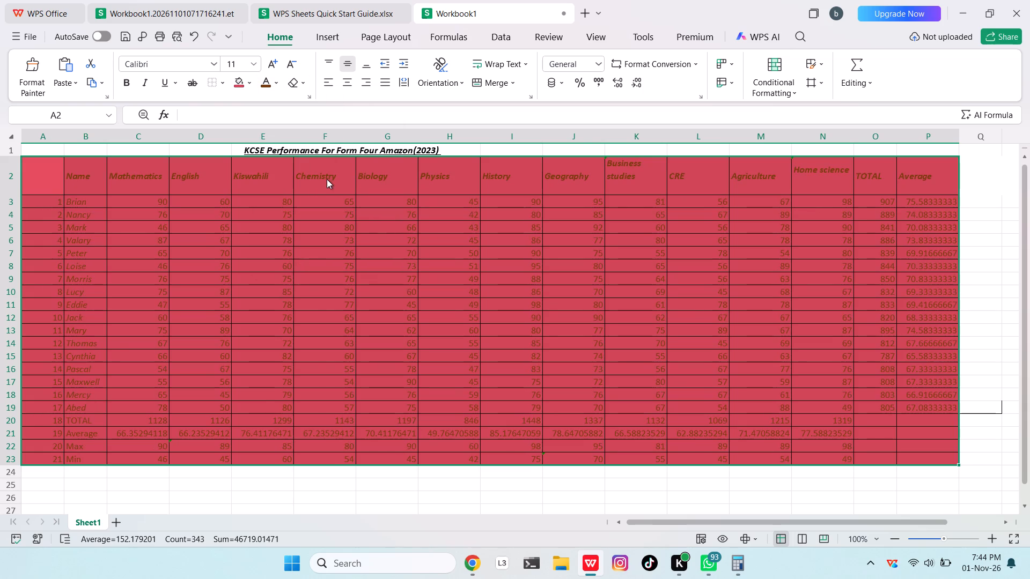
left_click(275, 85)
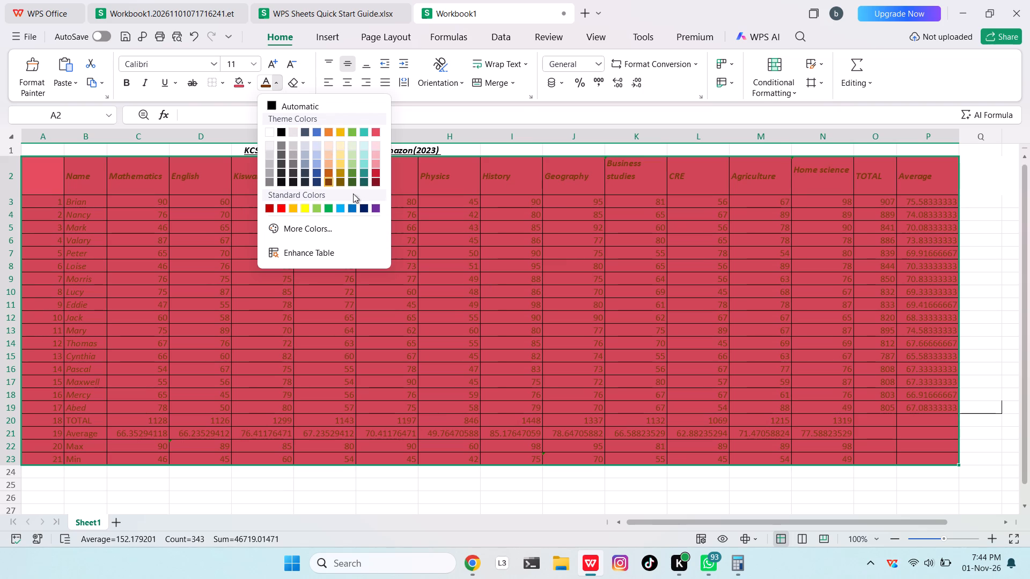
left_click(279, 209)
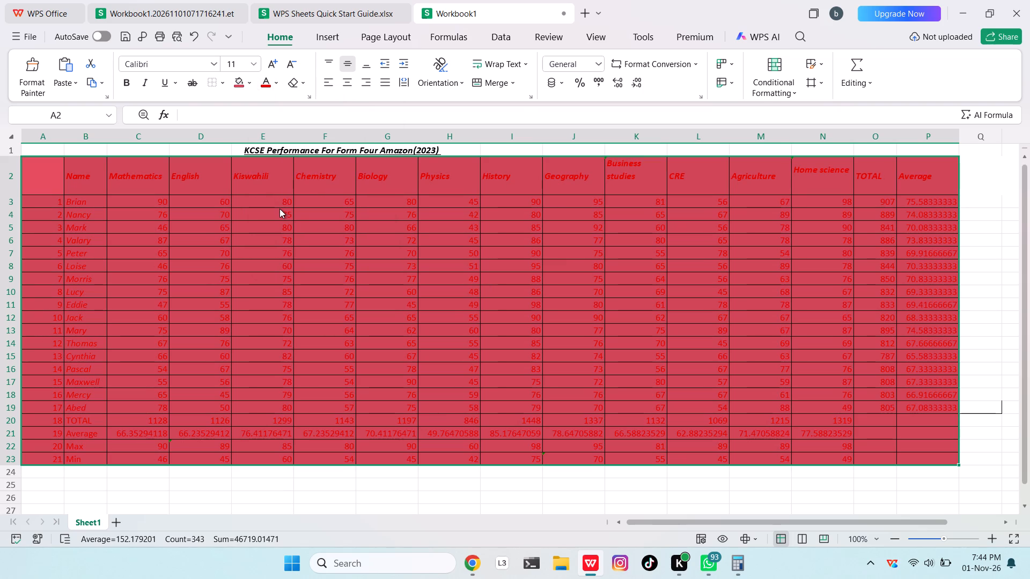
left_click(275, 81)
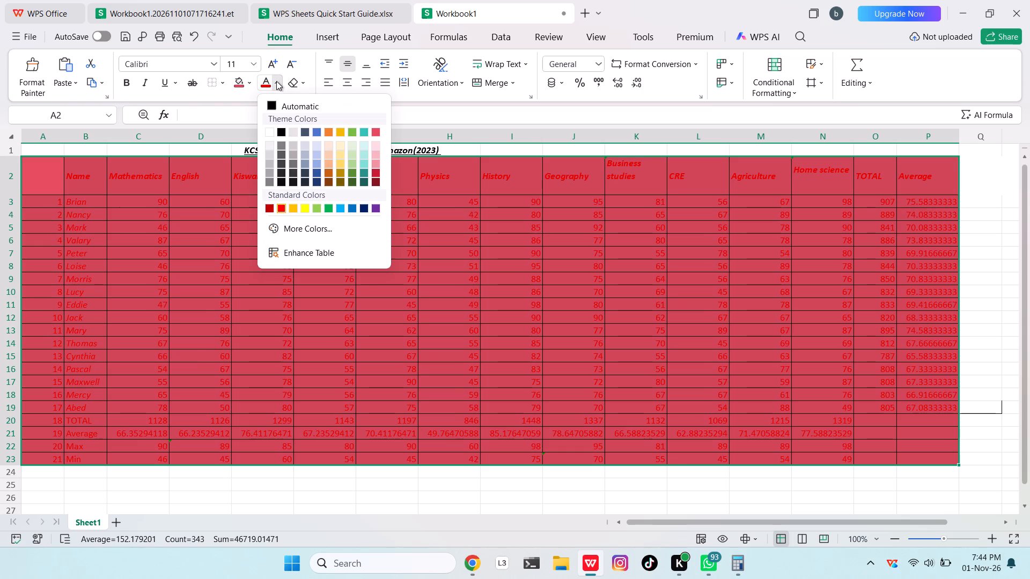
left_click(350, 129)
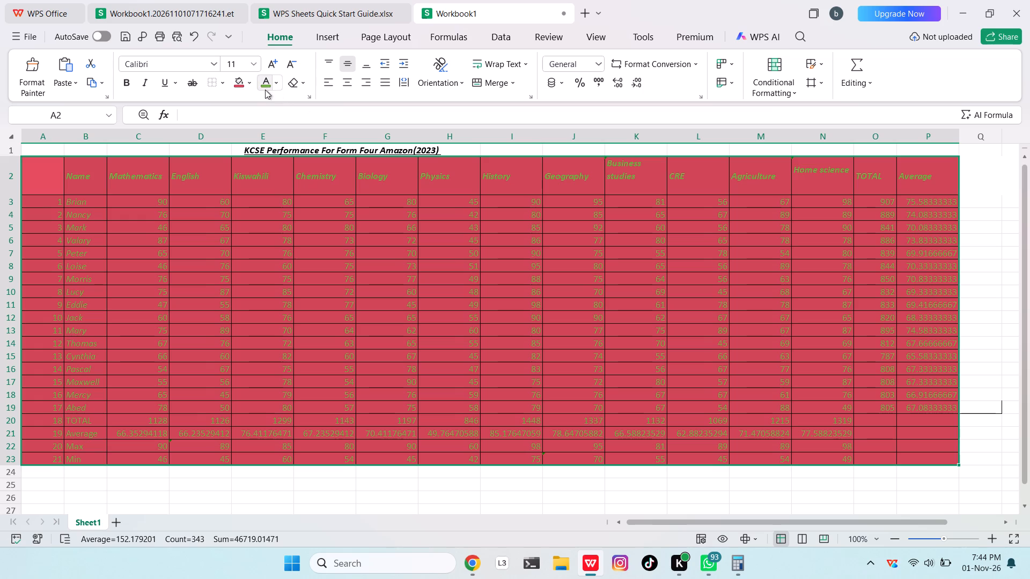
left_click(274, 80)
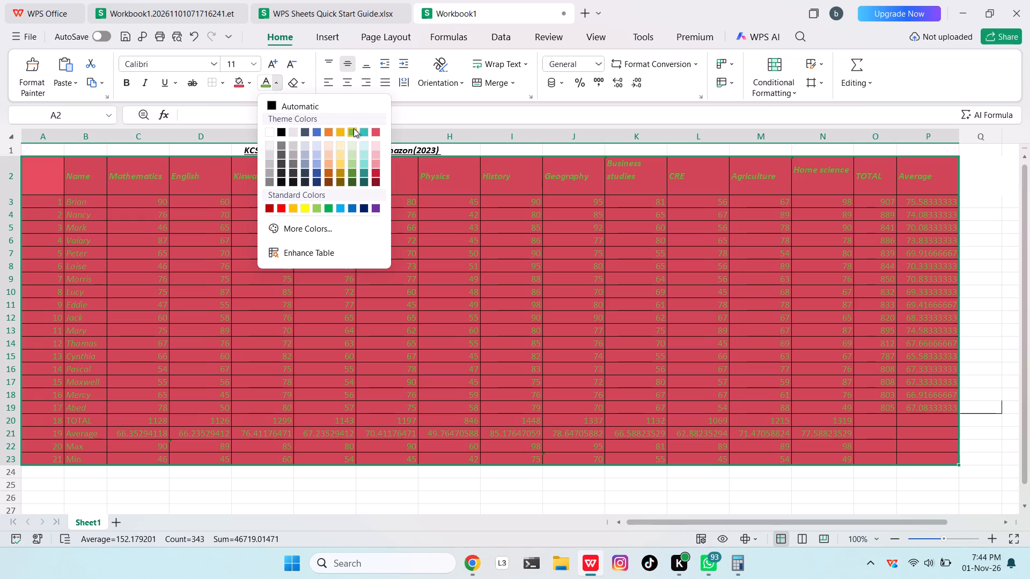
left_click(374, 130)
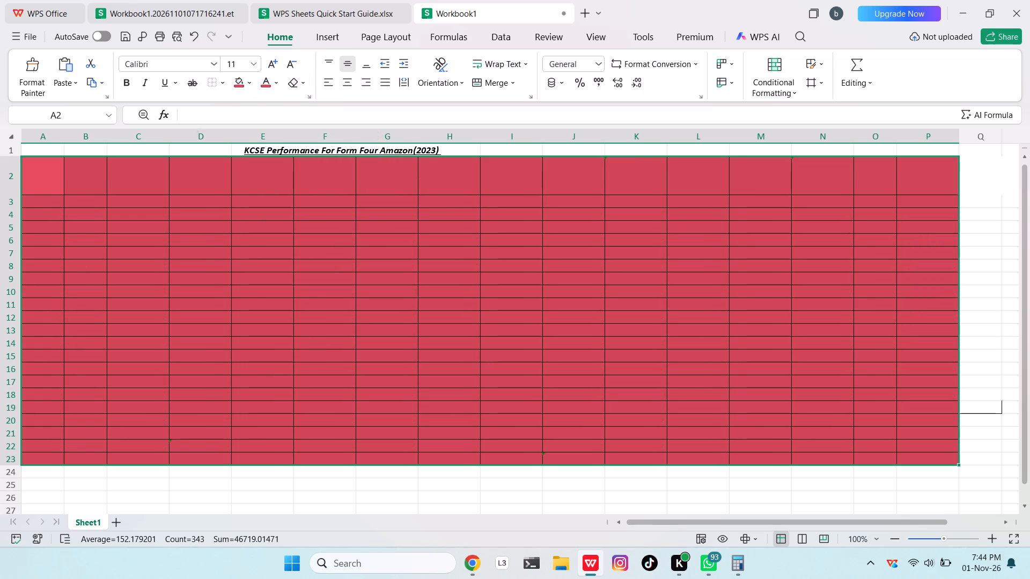
Set the font colour of the whole table to black.
left_click(281, 77)
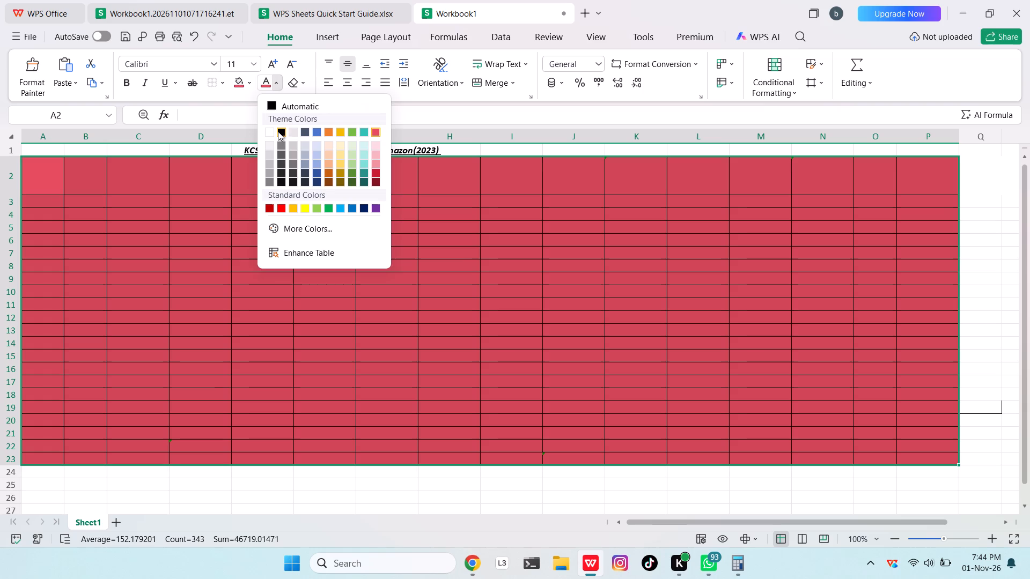
left_click(278, 130)
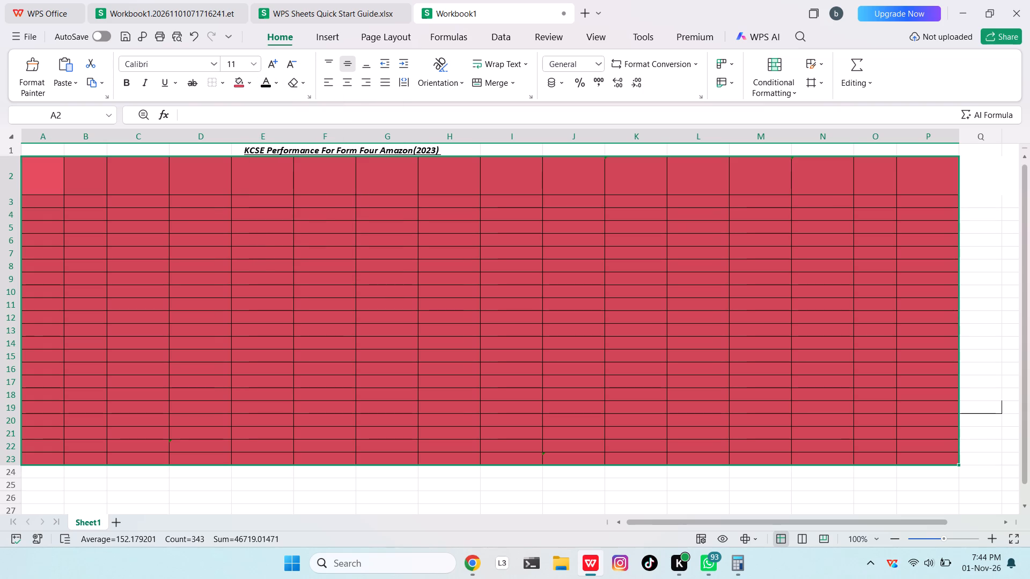
Make the marks and summary figures in C3:P23 bold.
left_click_drag(157, 198, 741, 474)
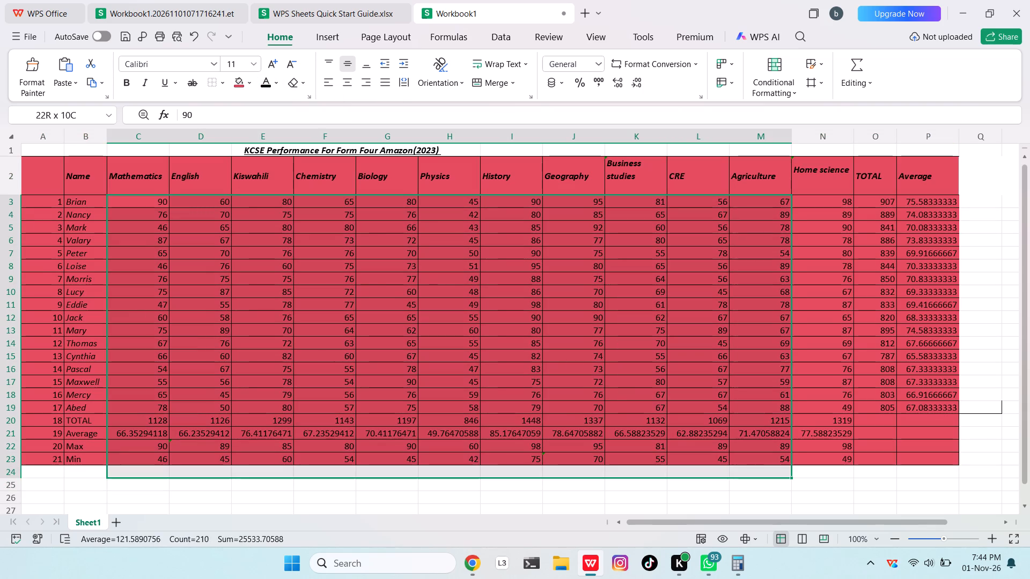
left_click_drag(741, 474, 924, 450)
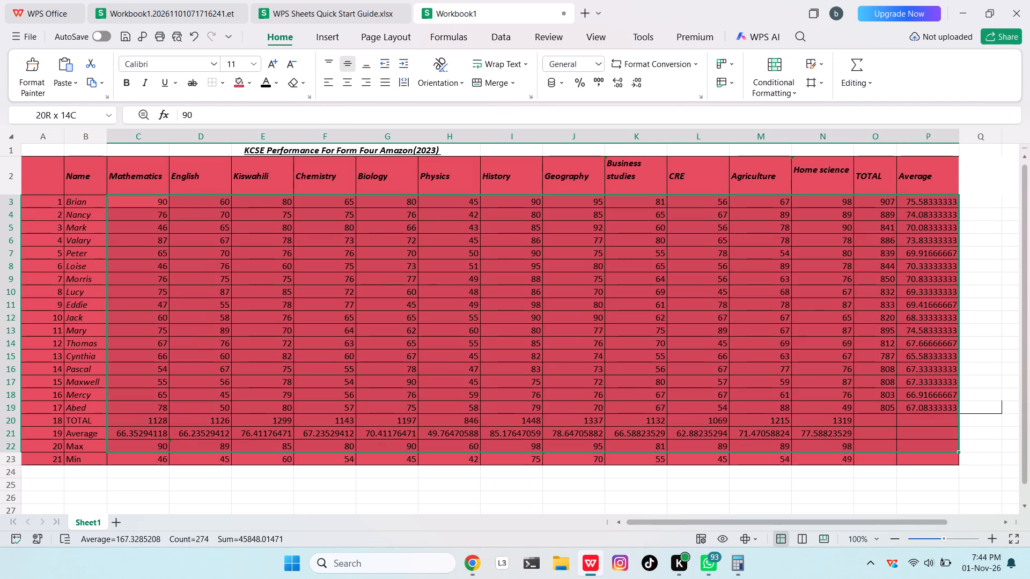
left_click_drag(924, 450, 924, 455)
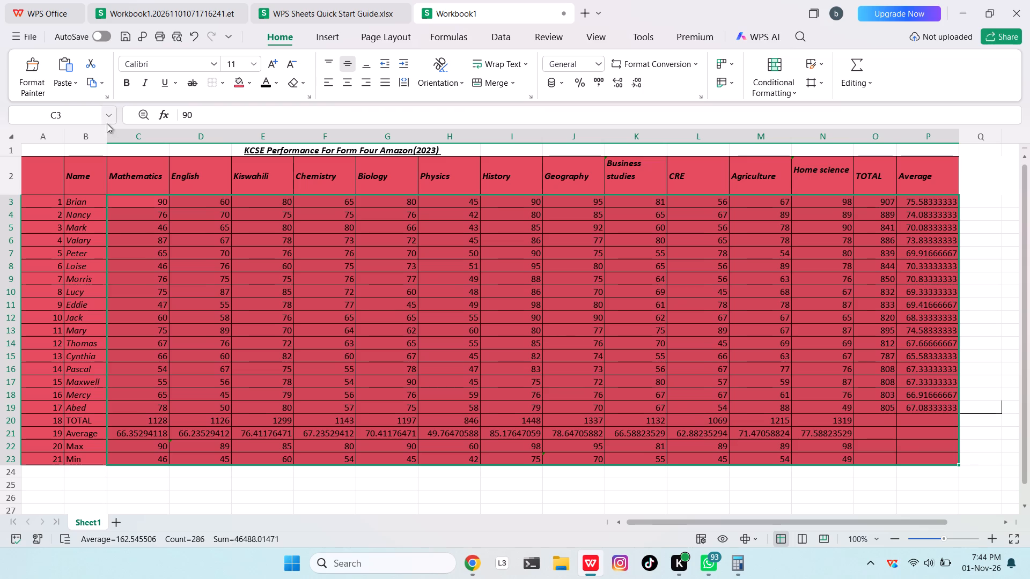
left_click(161, 81)
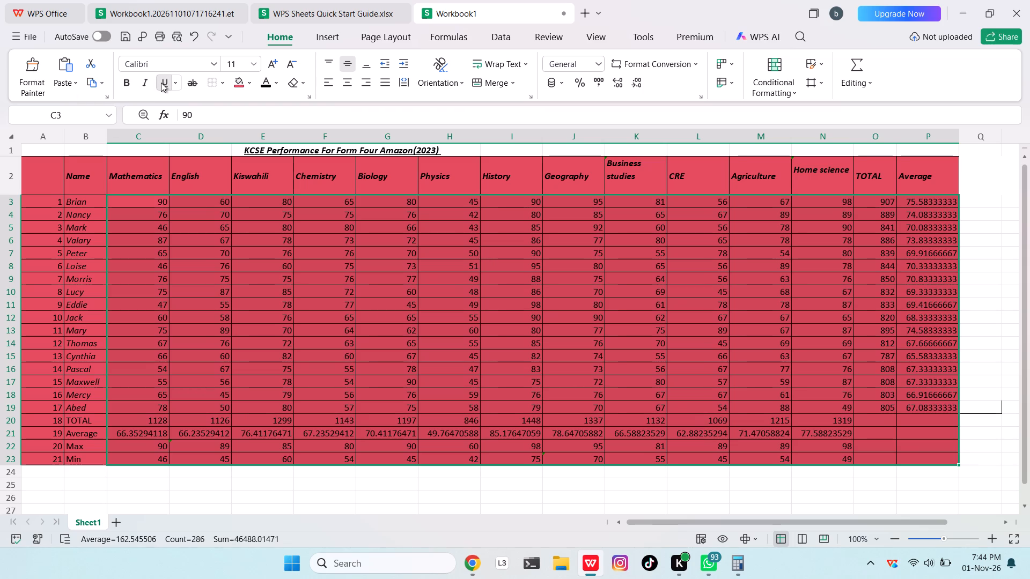
left_click(161, 83)
left_click(129, 84)
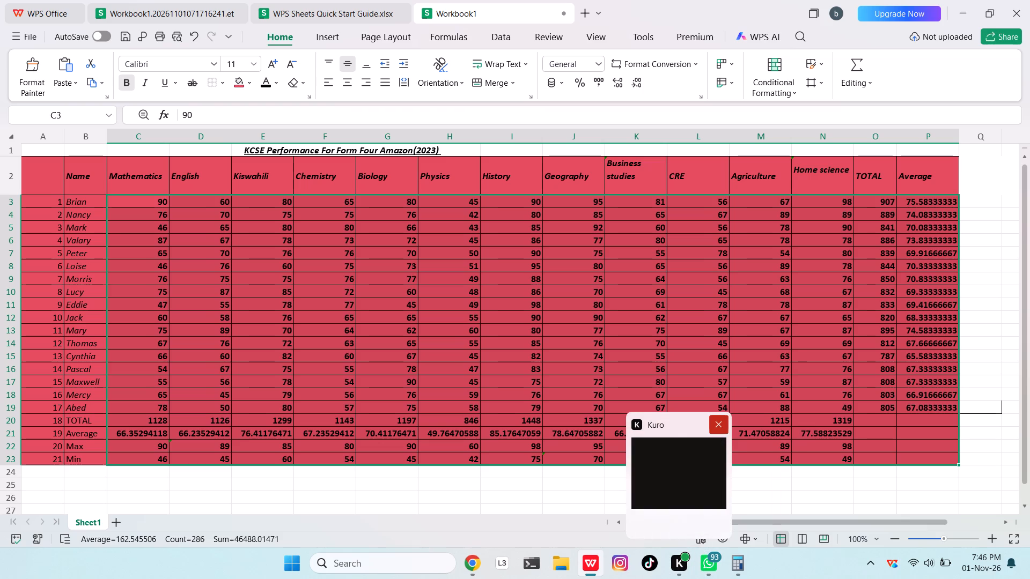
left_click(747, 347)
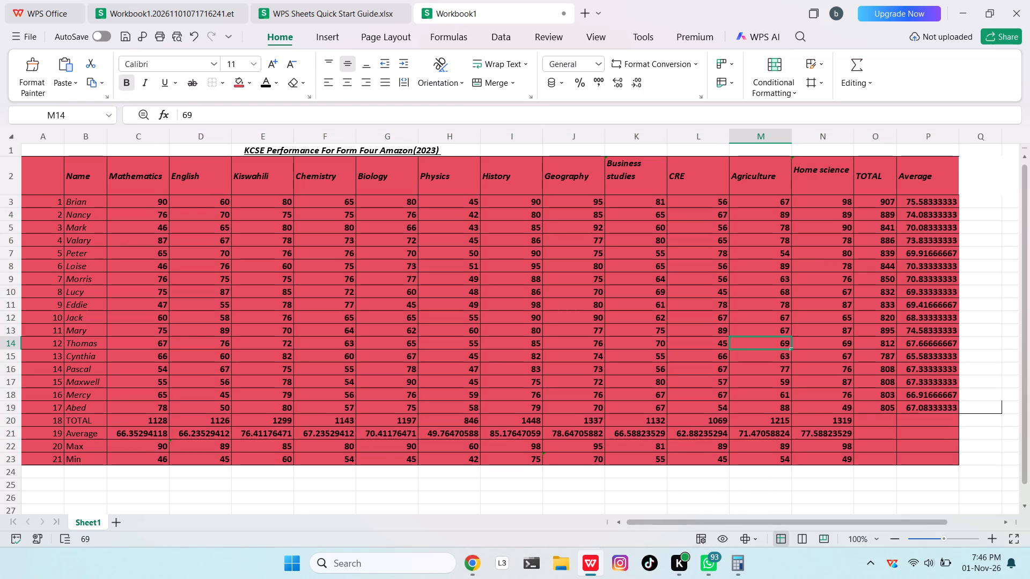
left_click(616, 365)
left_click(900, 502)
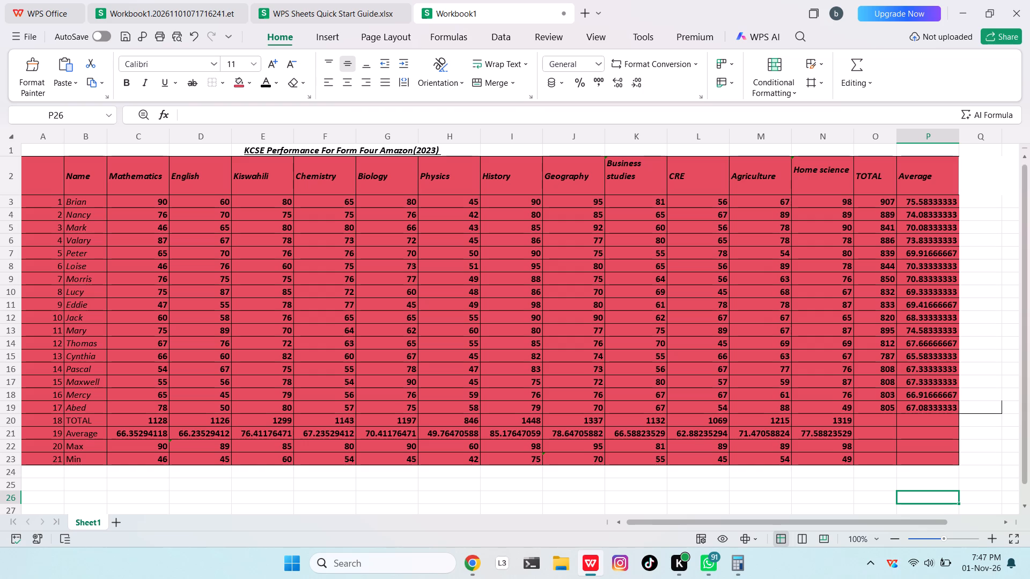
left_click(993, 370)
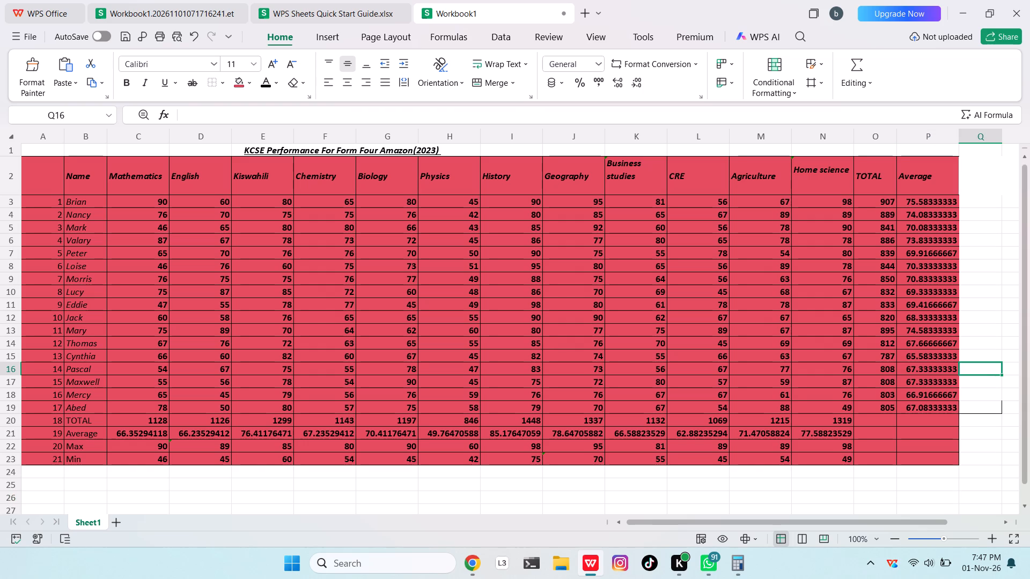
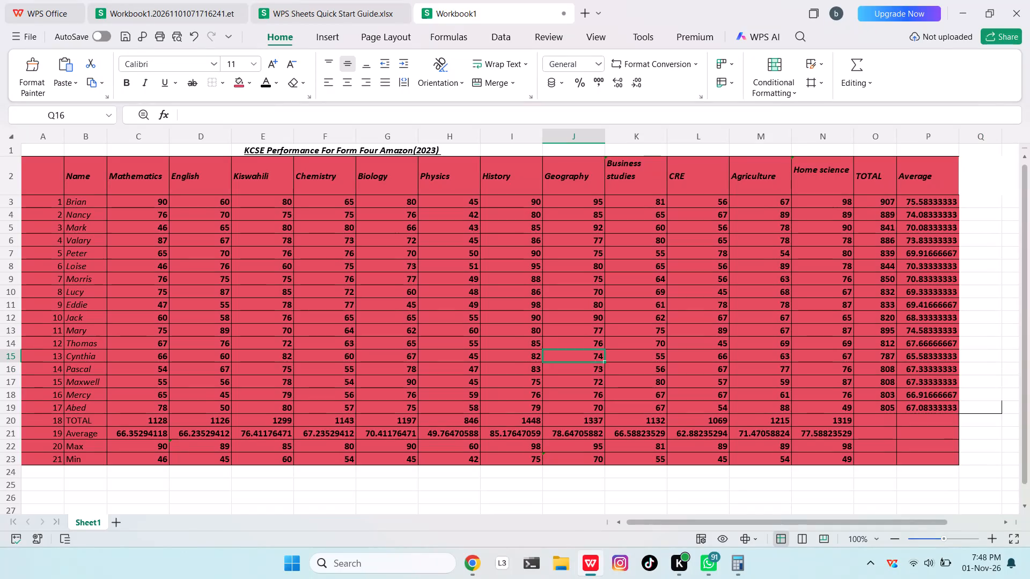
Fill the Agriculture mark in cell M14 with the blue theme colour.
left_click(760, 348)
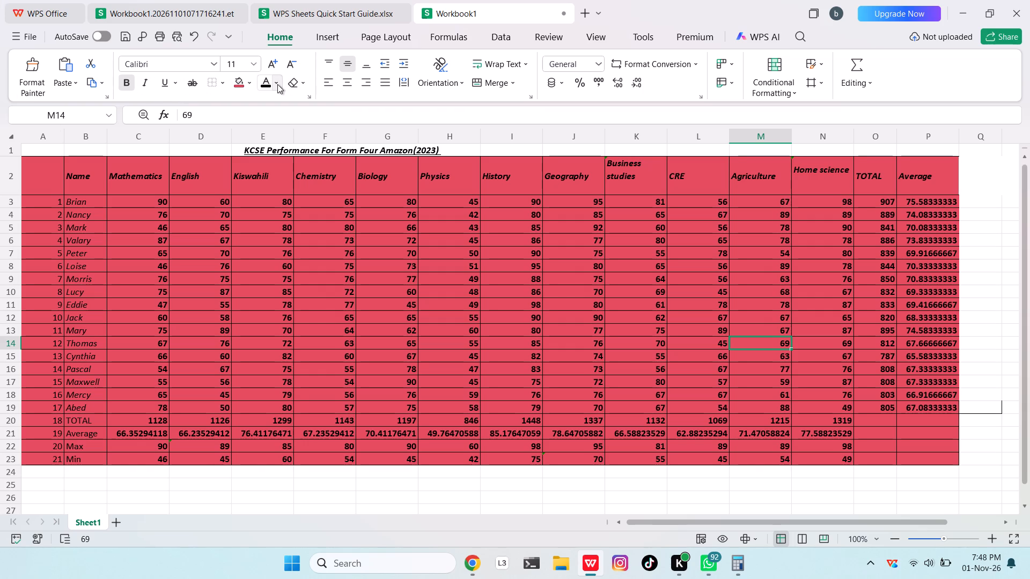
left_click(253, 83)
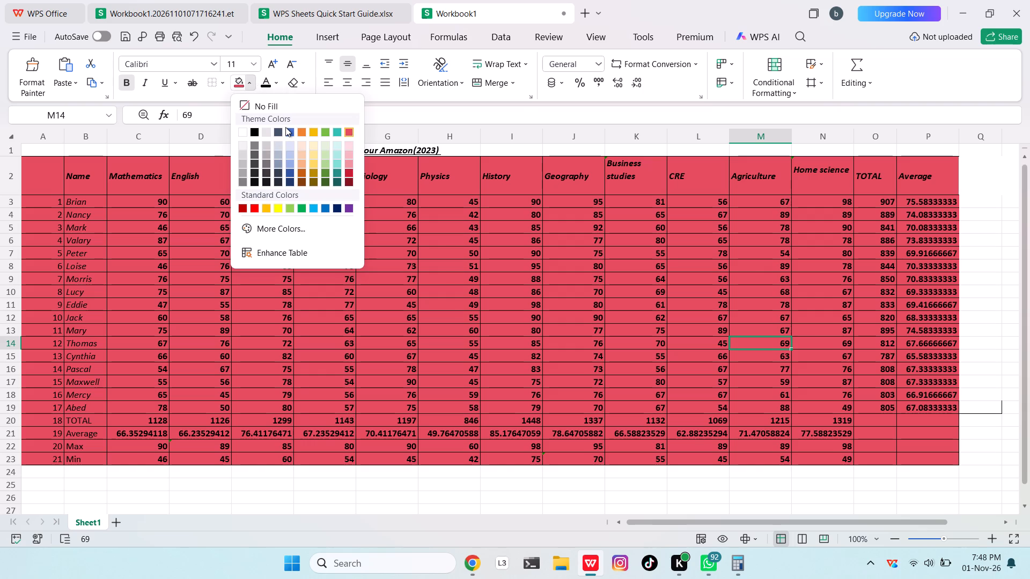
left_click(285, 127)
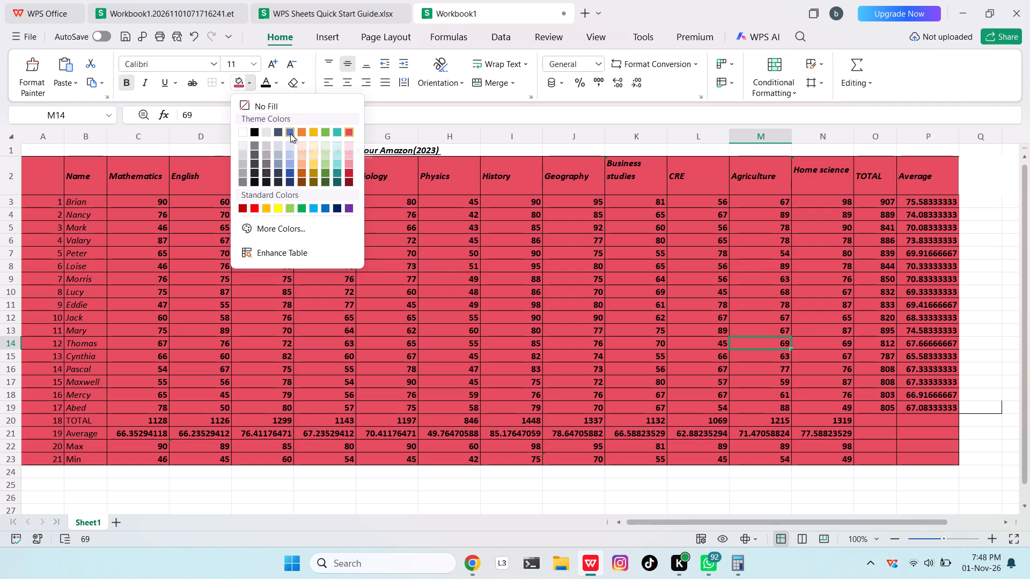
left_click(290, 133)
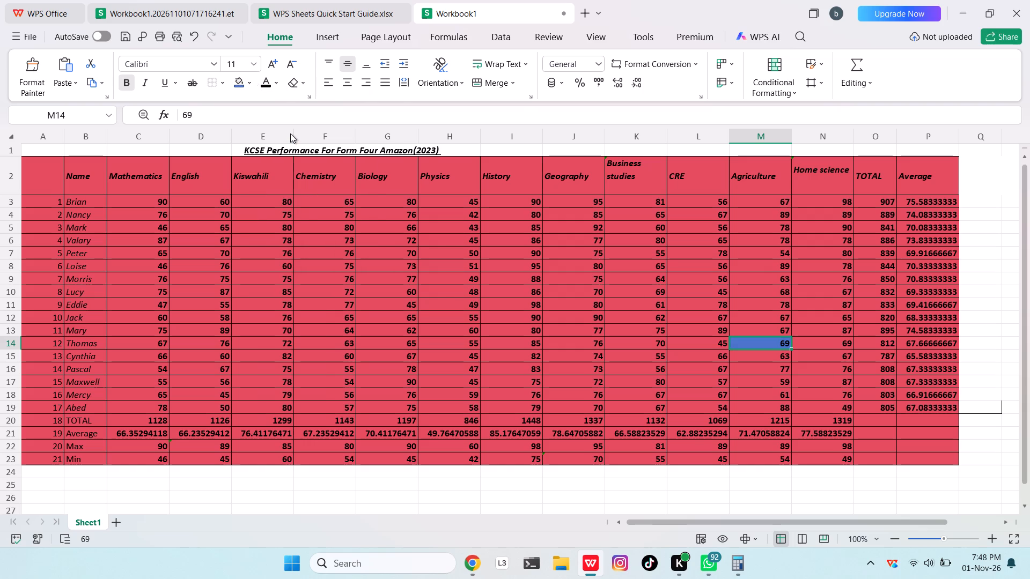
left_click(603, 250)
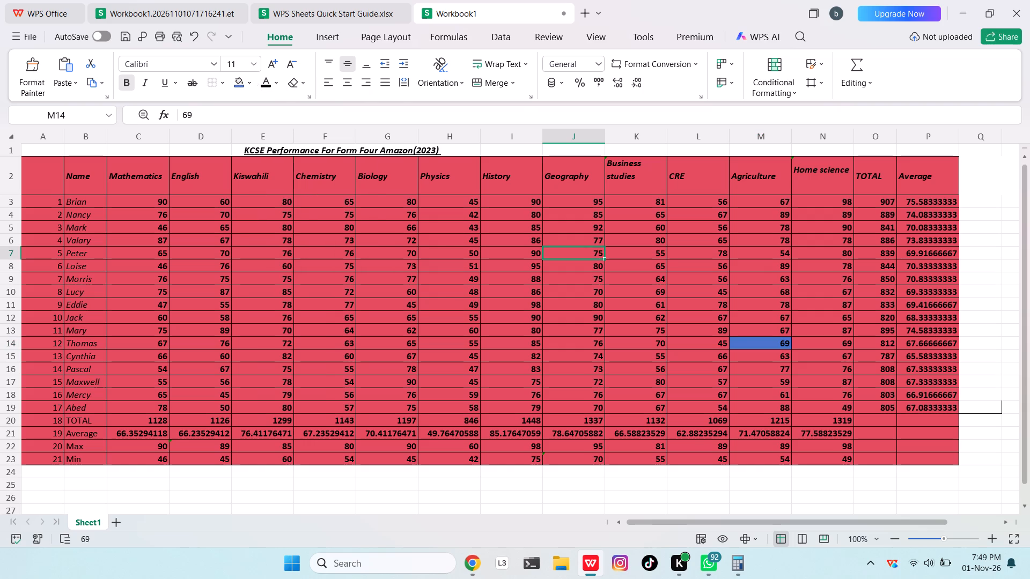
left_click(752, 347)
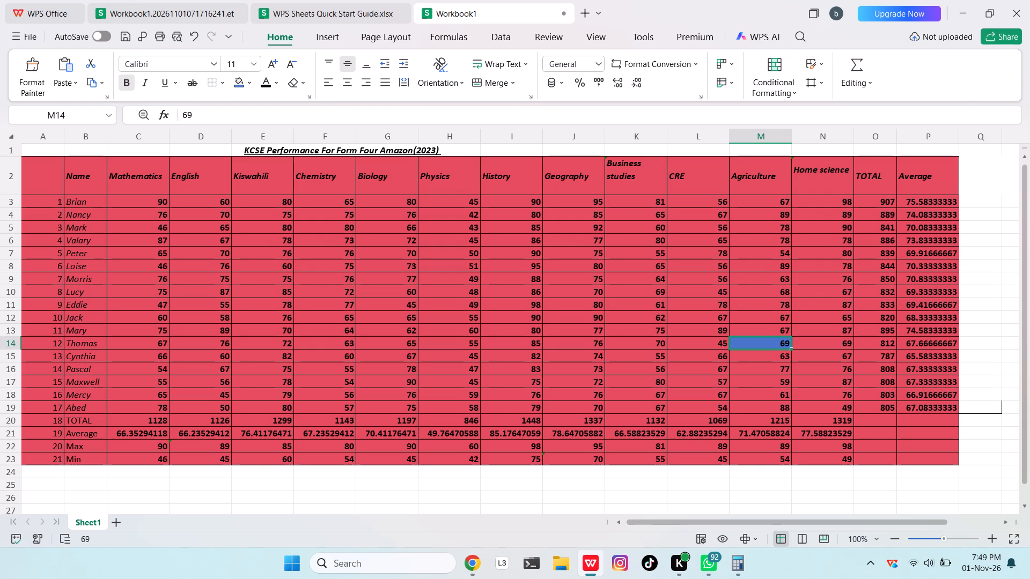
Change the fill of the whole table A2:P23 to the blue theme colour.
left_click_drag(48, 179, 945, 452)
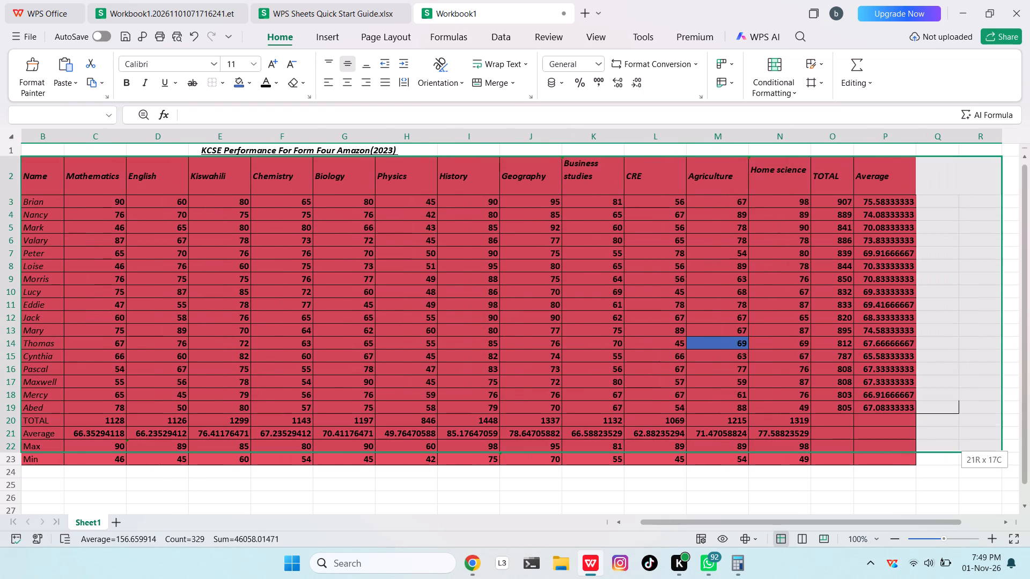
left_click_drag(945, 452, 907, 459)
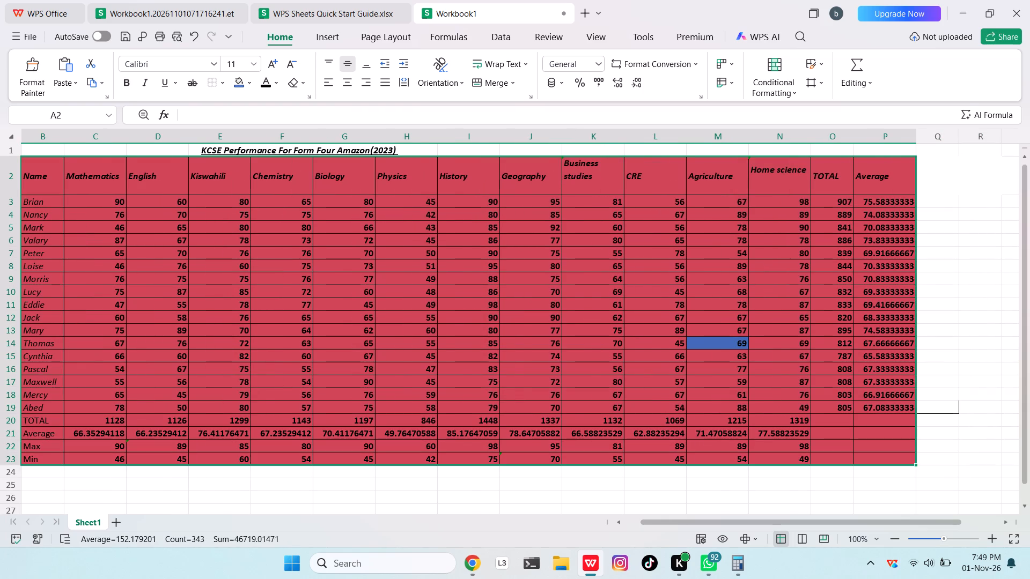
left_click(248, 85)
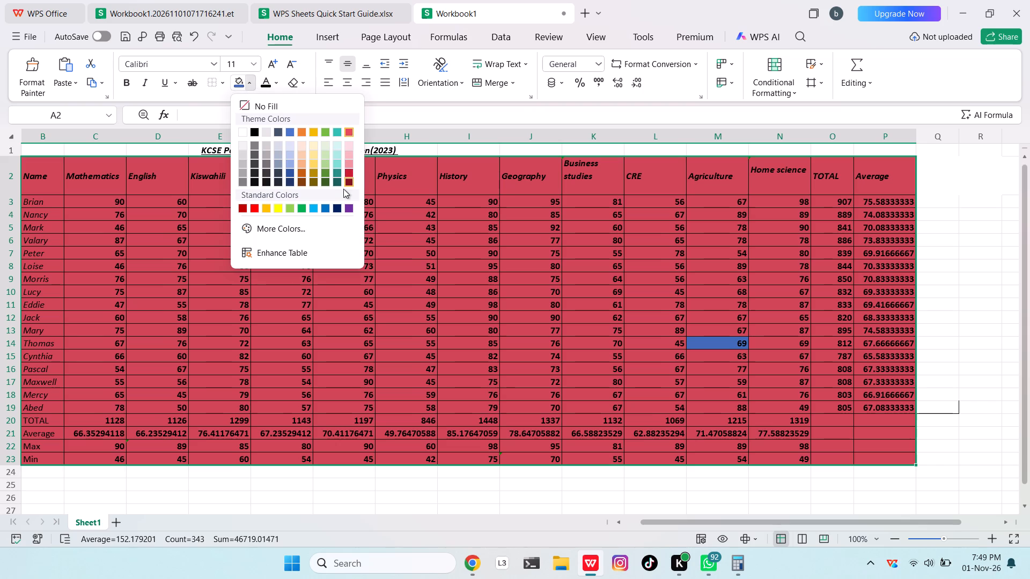
left_click(286, 133)
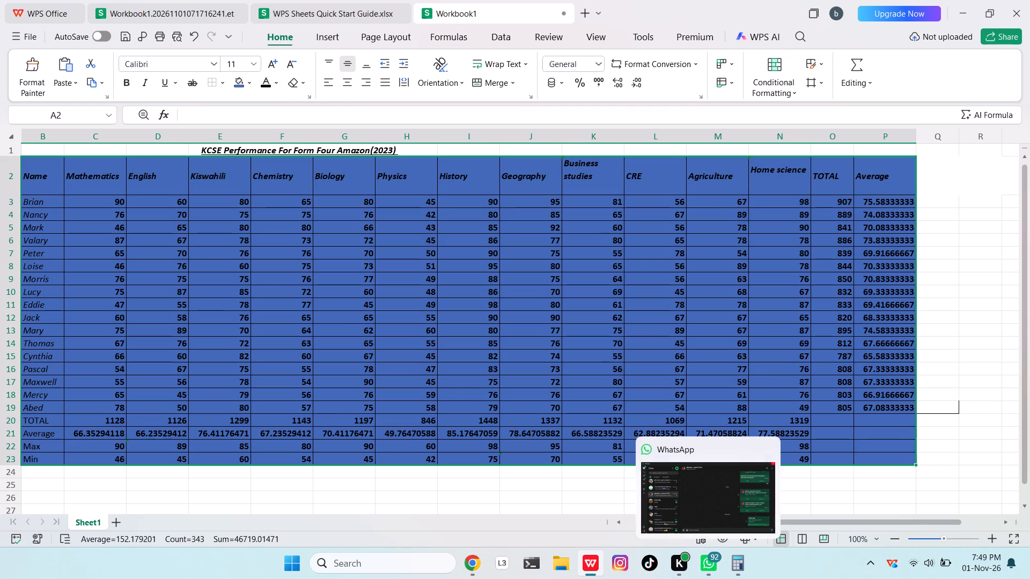
Fill the title cells E1, F1, G1 and H1 with the same blue theme colour as the table.
left_click(205, 151)
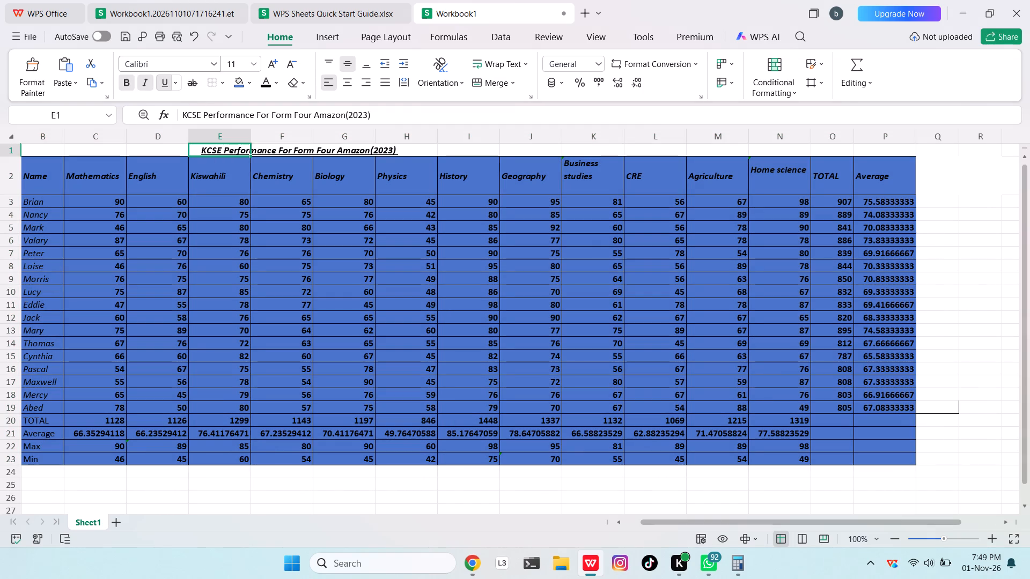
left_click(253, 81)
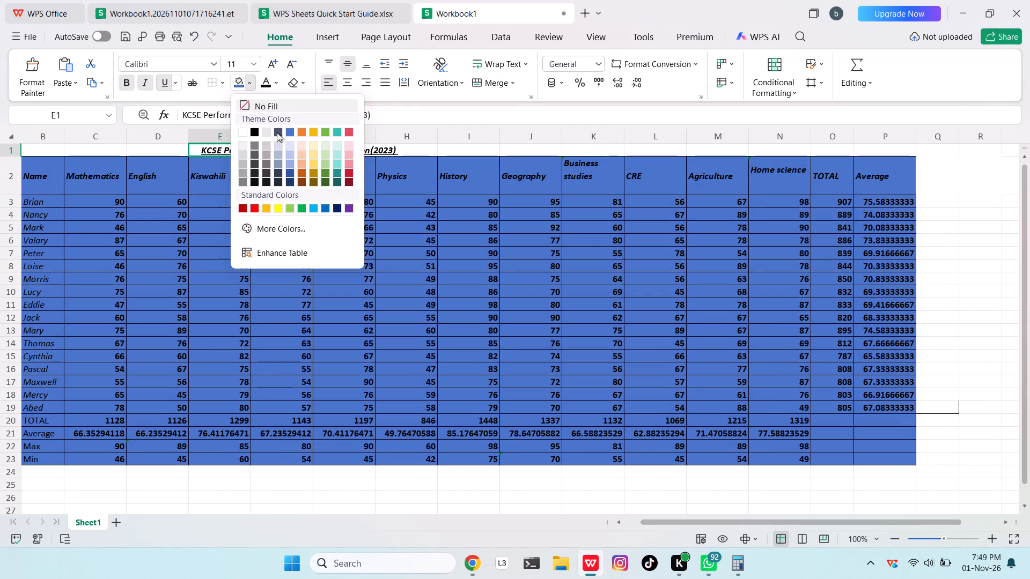
left_click(289, 128)
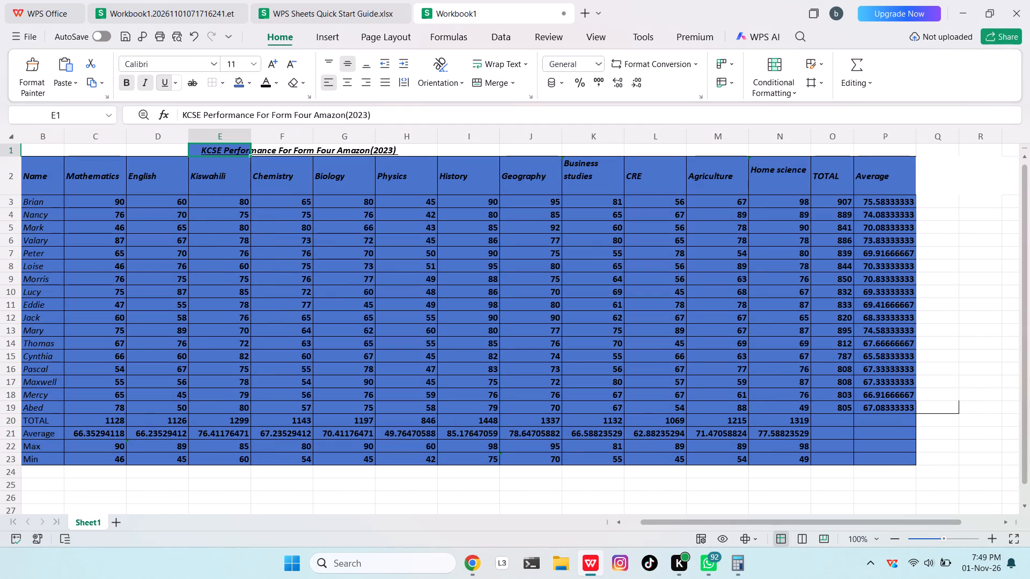
left_click(270, 153)
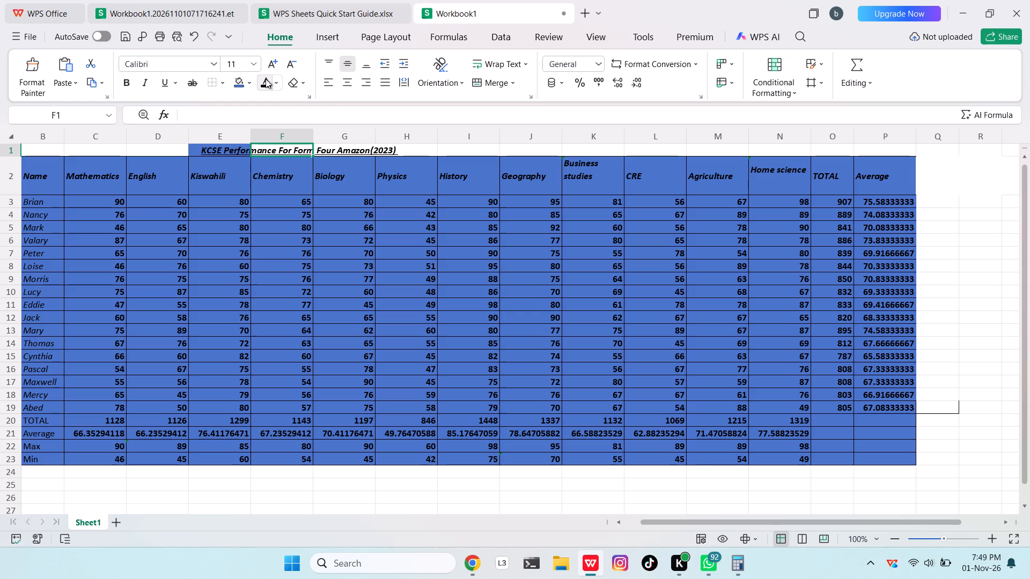
left_click(251, 83)
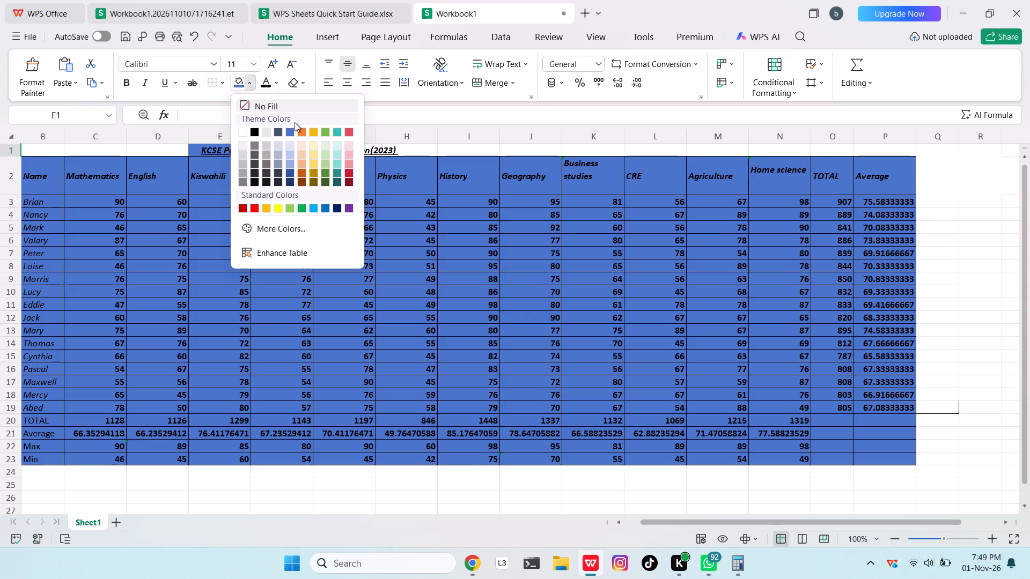
left_click(284, 135)
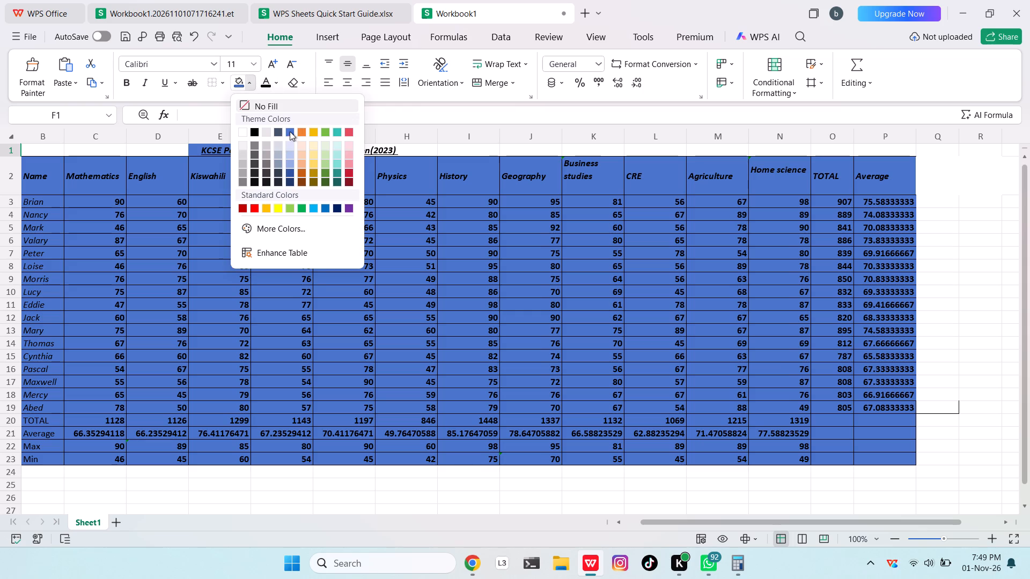
left_click(290, 131)
left_click(338, 149)
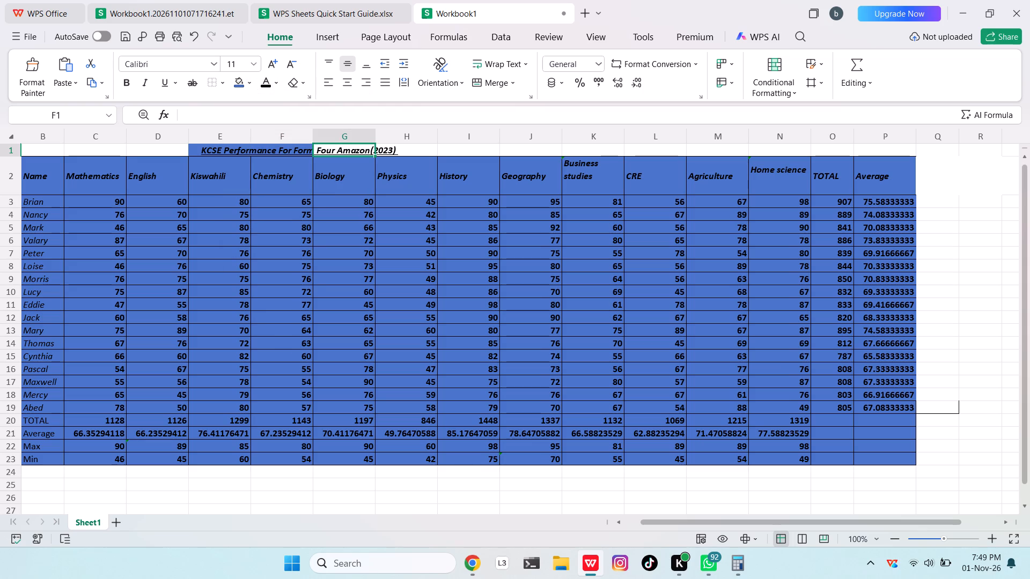
left_click(247, 86)
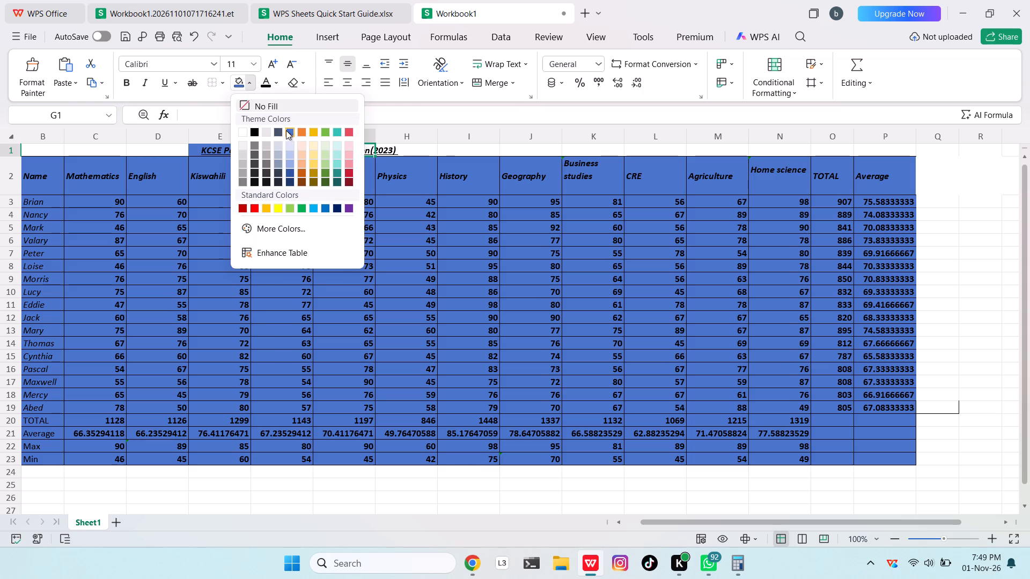
left_click(286, 130)
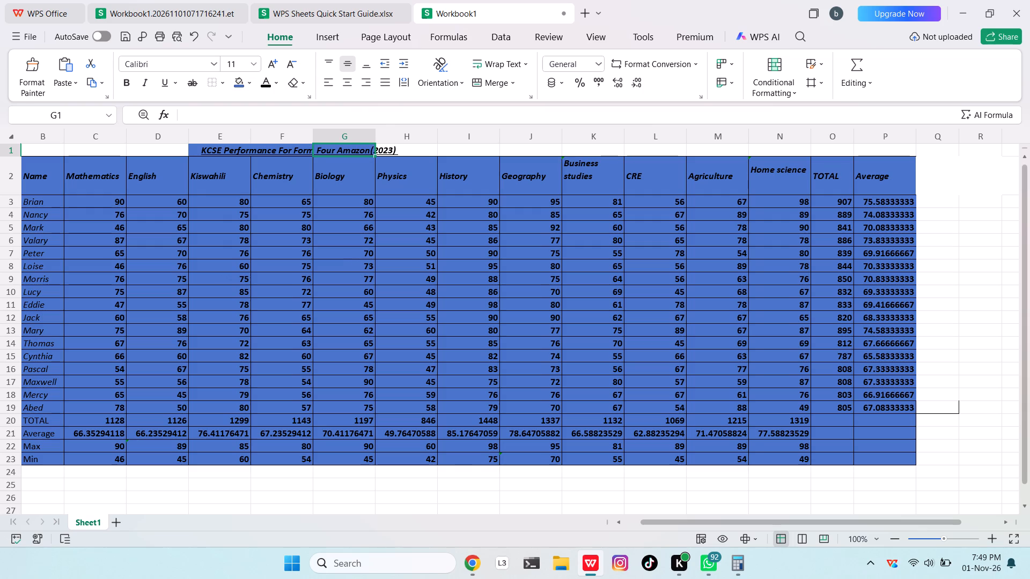
left_click(394, 153)
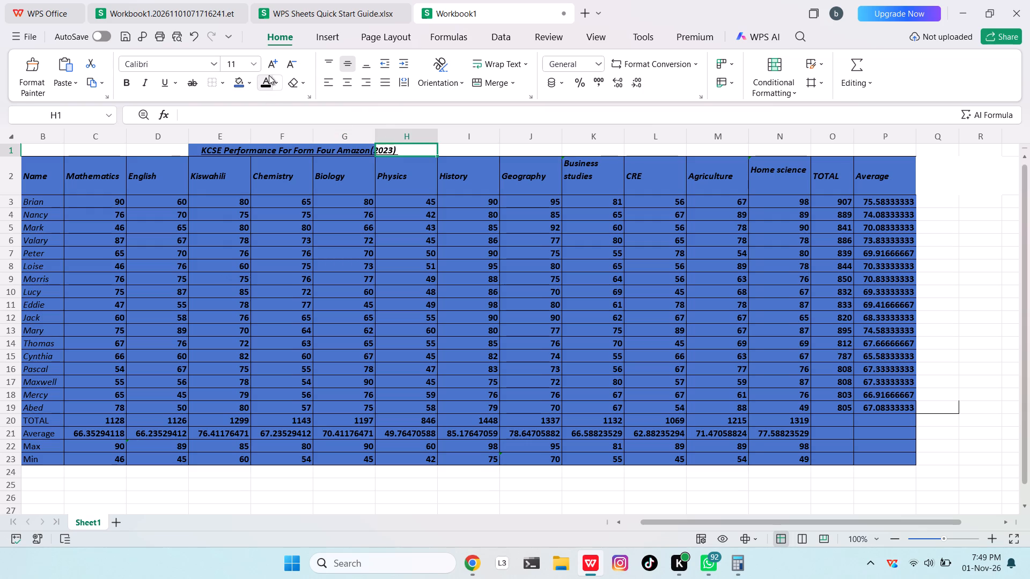
left_click(252, 83)
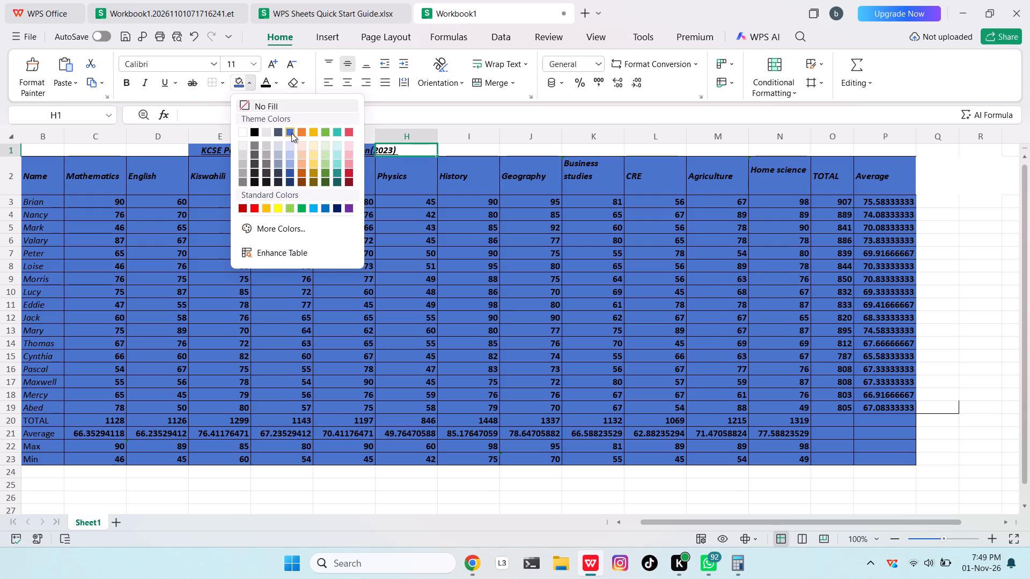
left_click(291, 133)
left_click(405, 202)
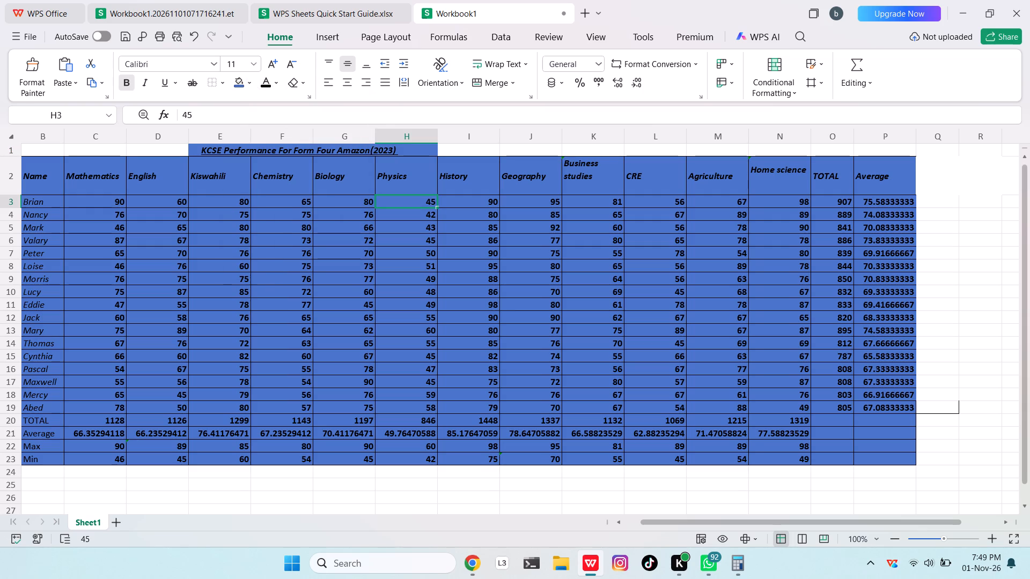
Move the title "KCSE Performance For Form Four Amazon(2023)" from E1 to G1, above the Biology column.
left_click_drag(209, 149, 458, 157)
left_click(467, 150)
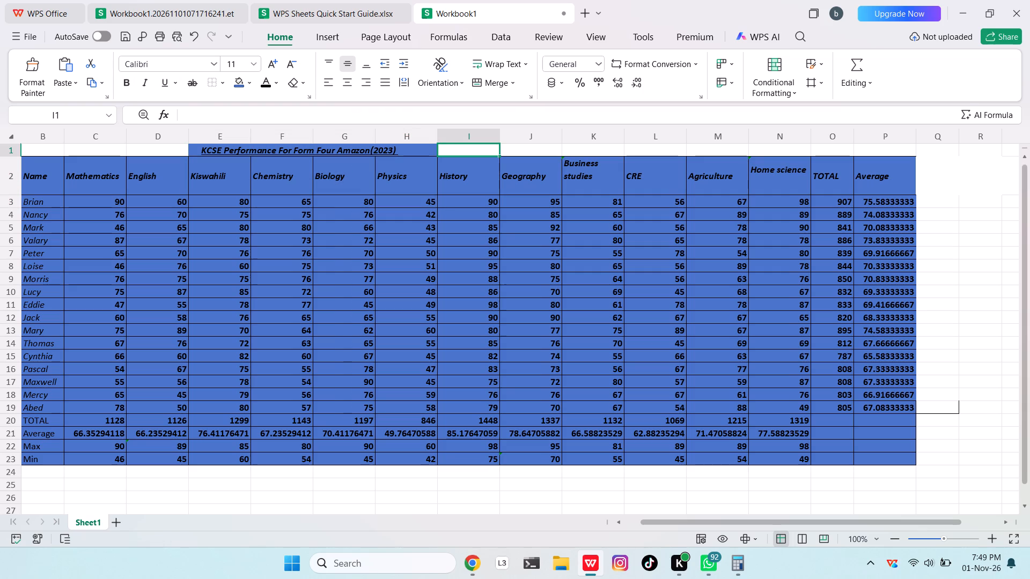
left_click(209, 150)
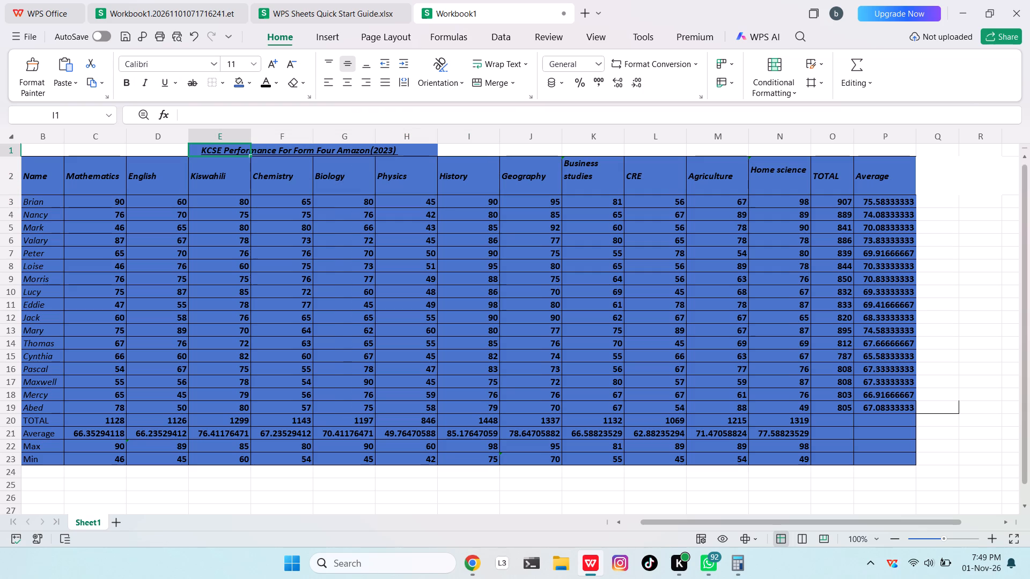
left_click_drag(237, 144, 241, 145)
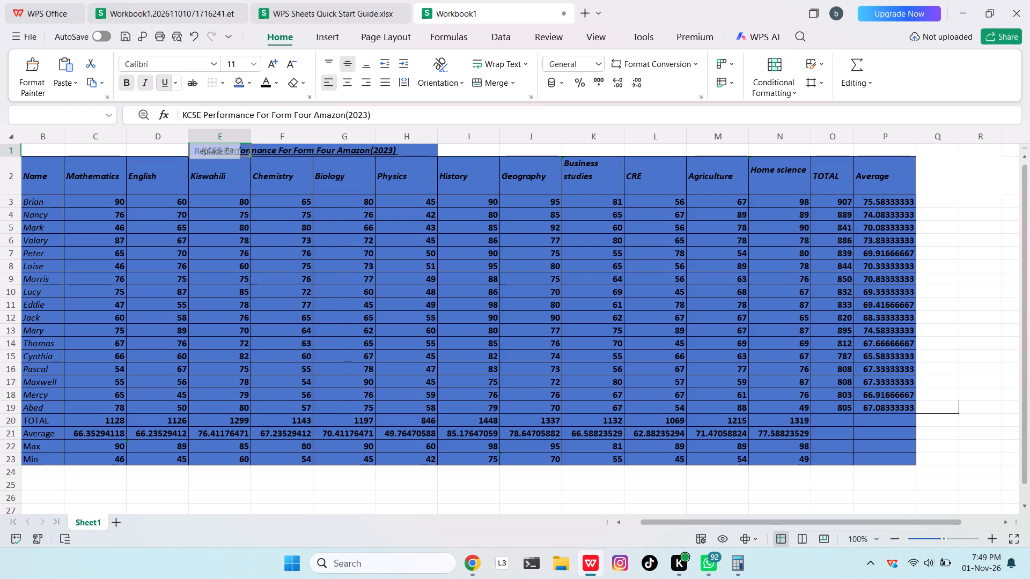
left_click_drag(241, 145, 326, 143)
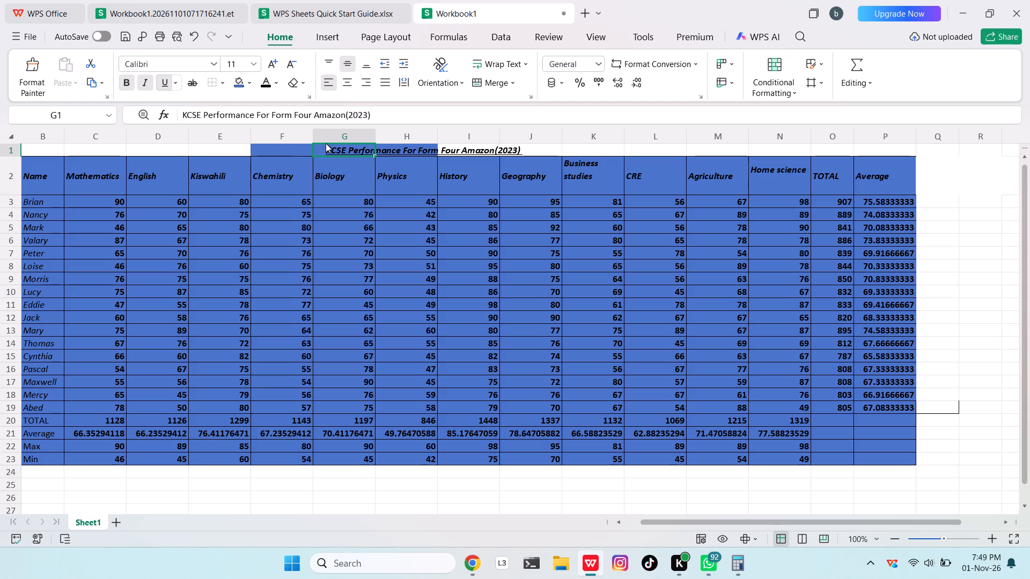
left_click(313, 216)
left_click(535, 324)
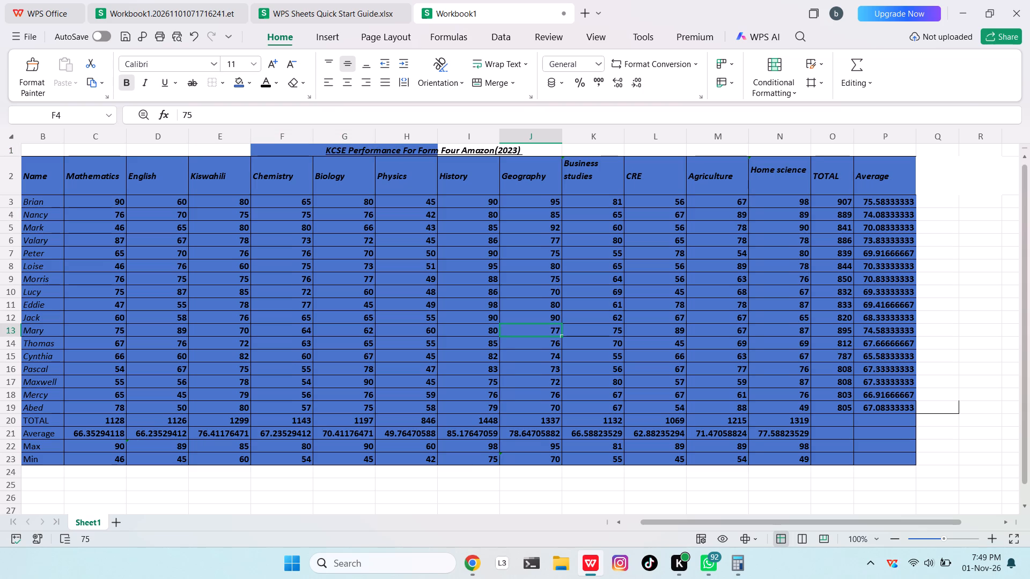
Remove the fill from the empty cell F1 beside the title.
left_click(276, 146)
left_click(249, 79)
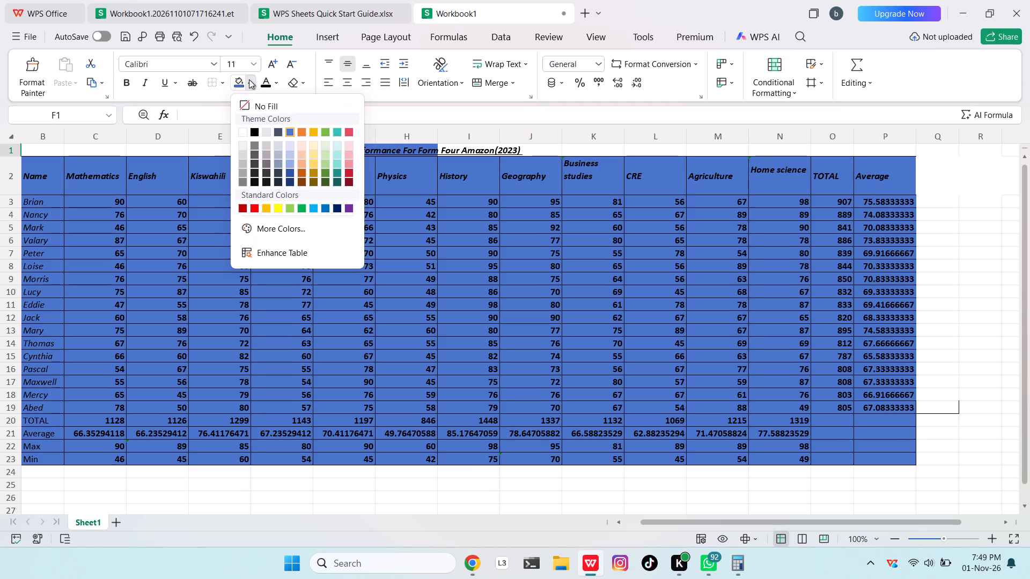
left_click(242, 103)
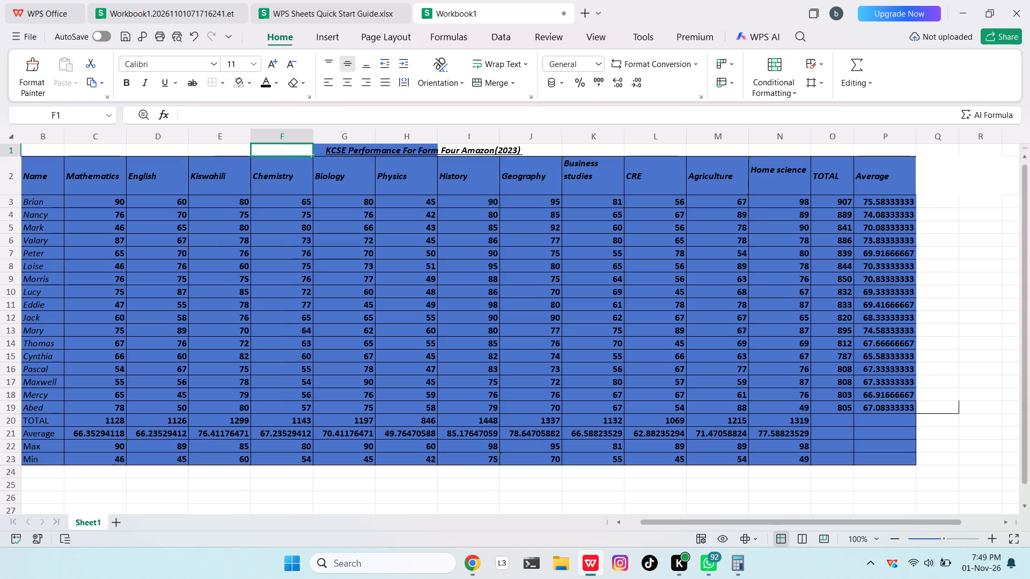
Fill cells I1 and J1 with the blue theme colour to extend the shading behind the rest of the title.
left_click(474, 152)
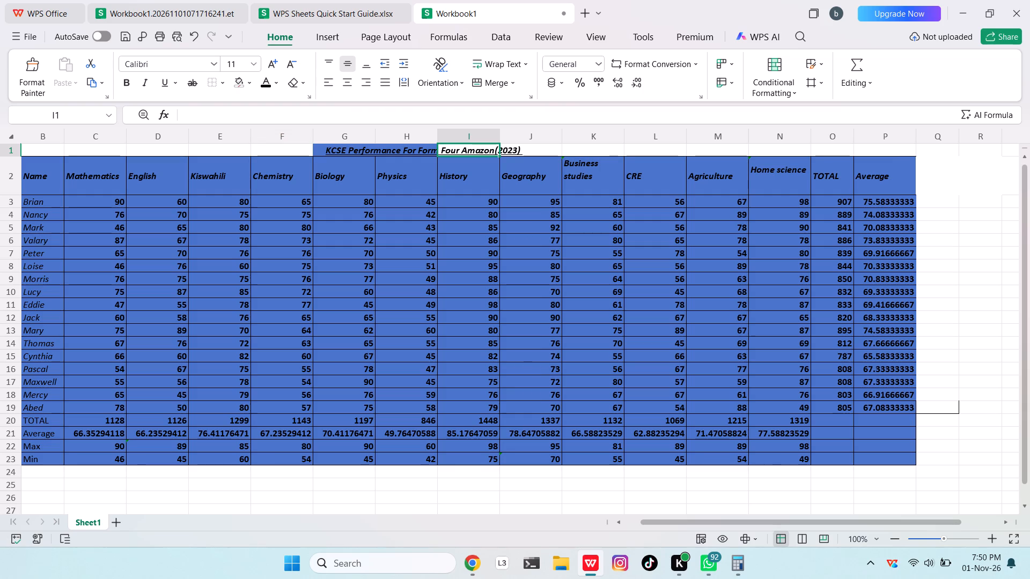
left_click(252, 80)
left_click(288, 130)
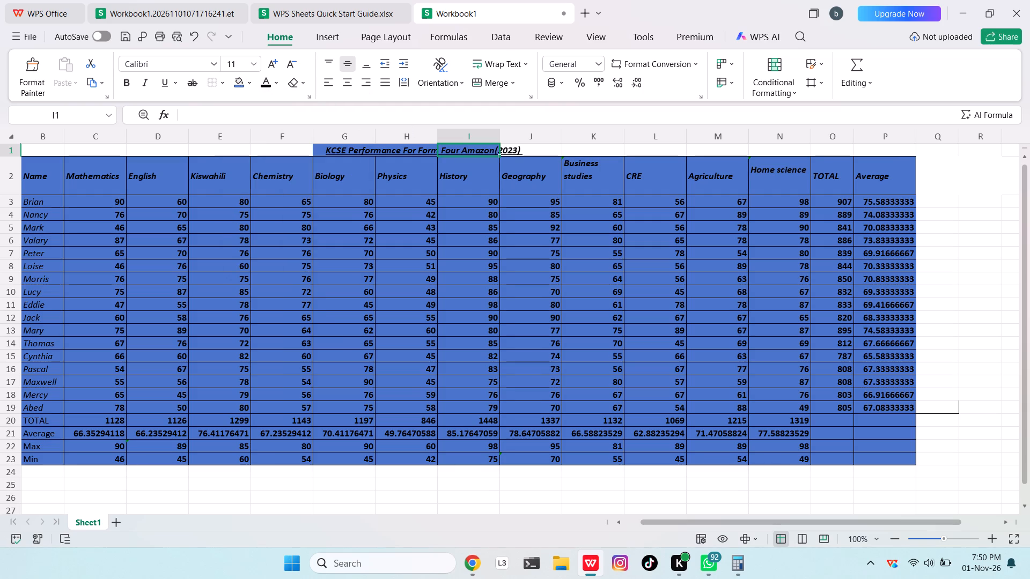
left_click(532, 155)
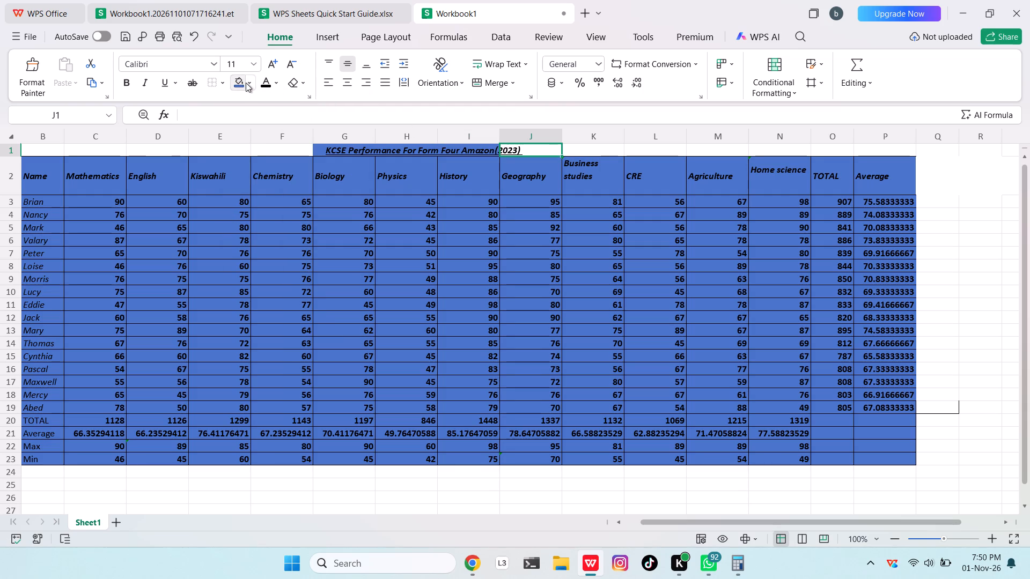
left_click(248, 81)
left_click(290, 131)
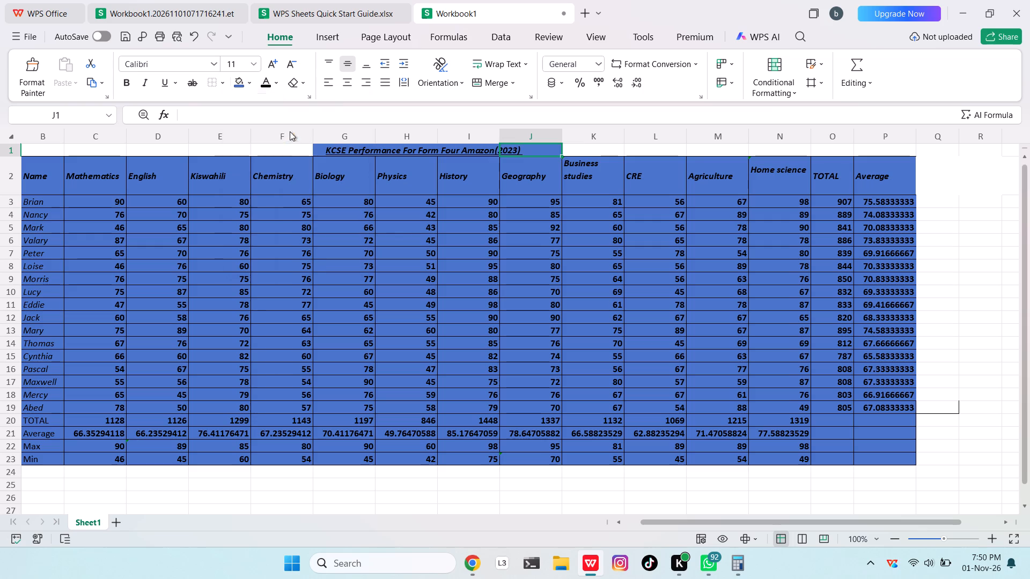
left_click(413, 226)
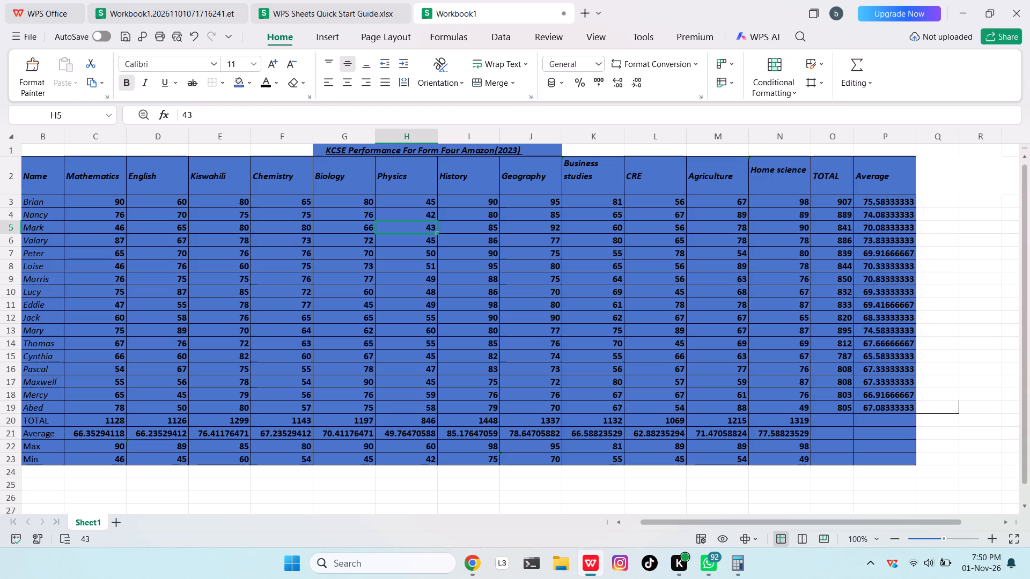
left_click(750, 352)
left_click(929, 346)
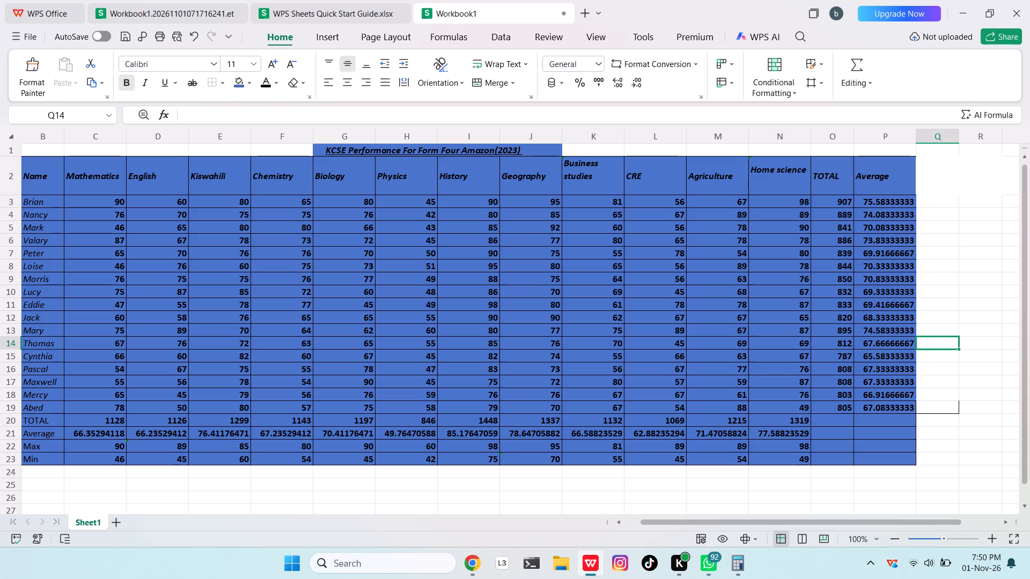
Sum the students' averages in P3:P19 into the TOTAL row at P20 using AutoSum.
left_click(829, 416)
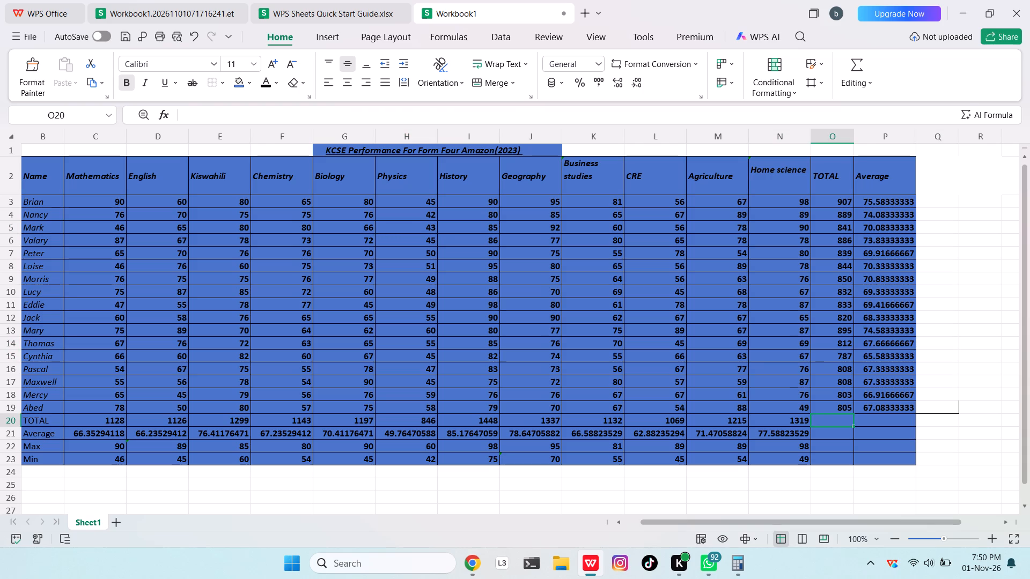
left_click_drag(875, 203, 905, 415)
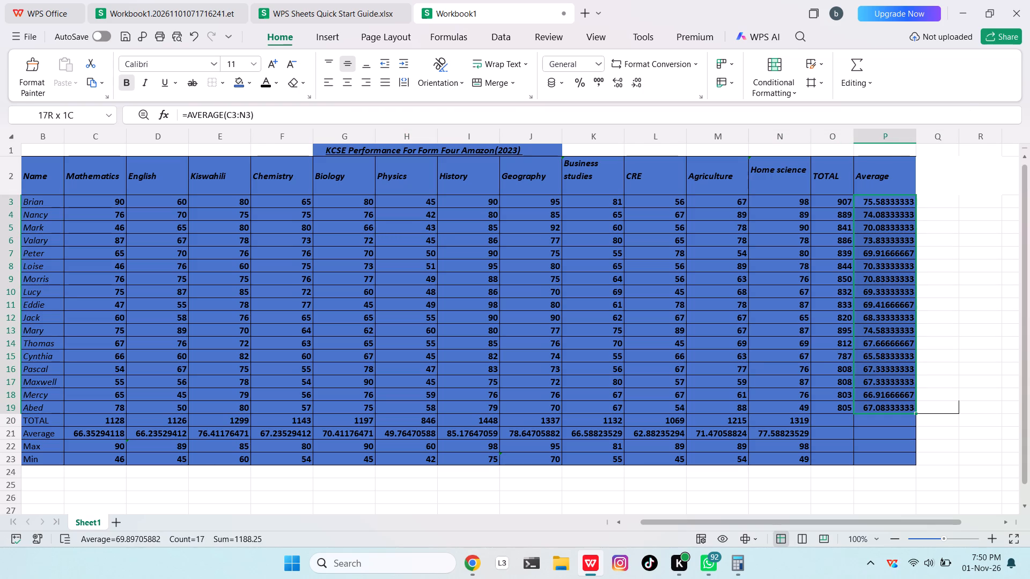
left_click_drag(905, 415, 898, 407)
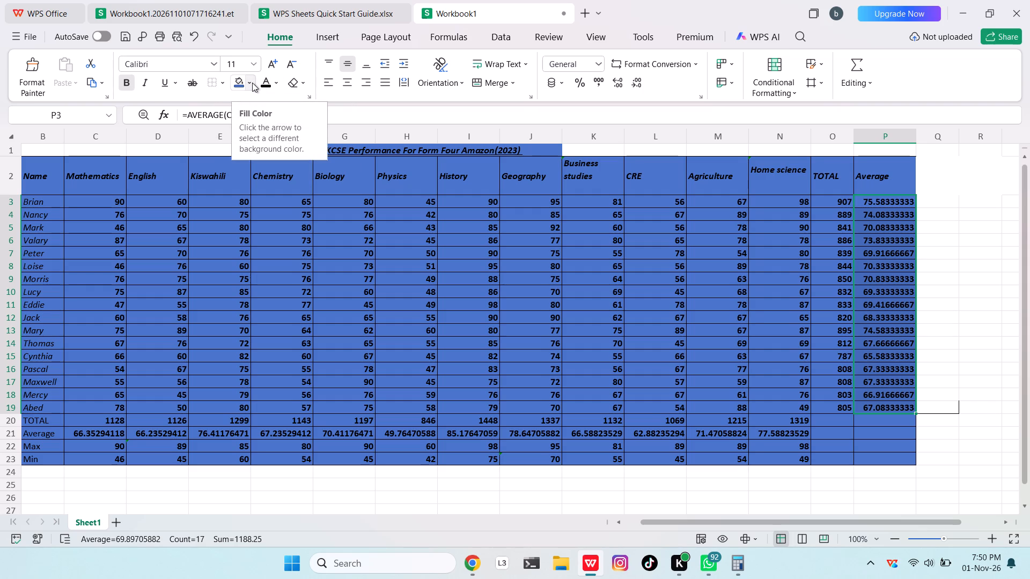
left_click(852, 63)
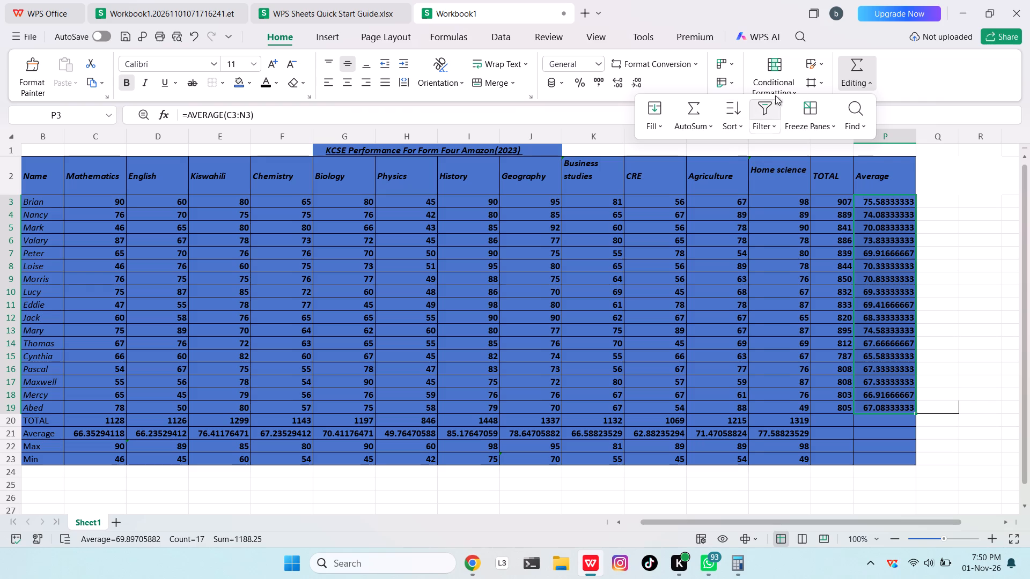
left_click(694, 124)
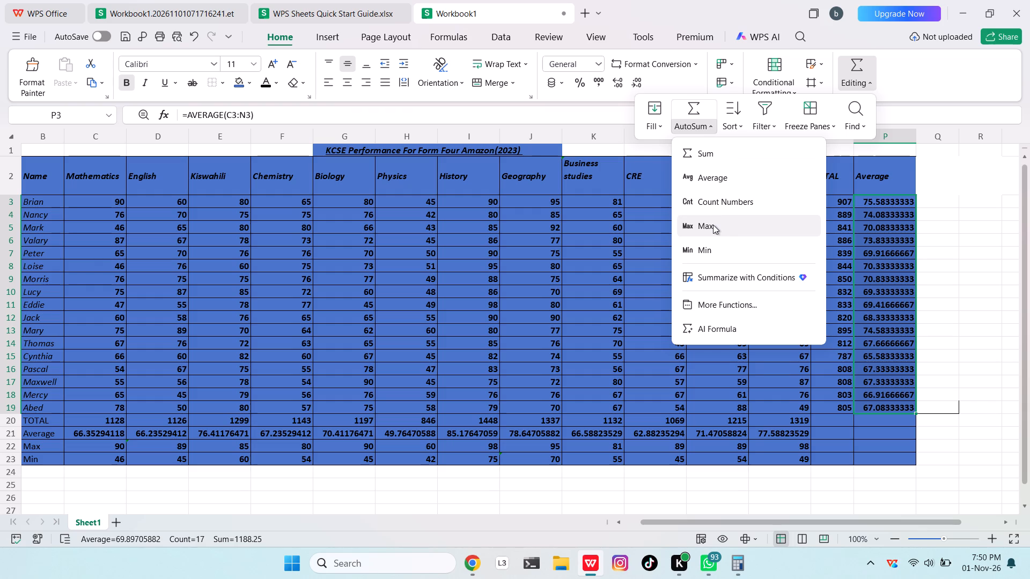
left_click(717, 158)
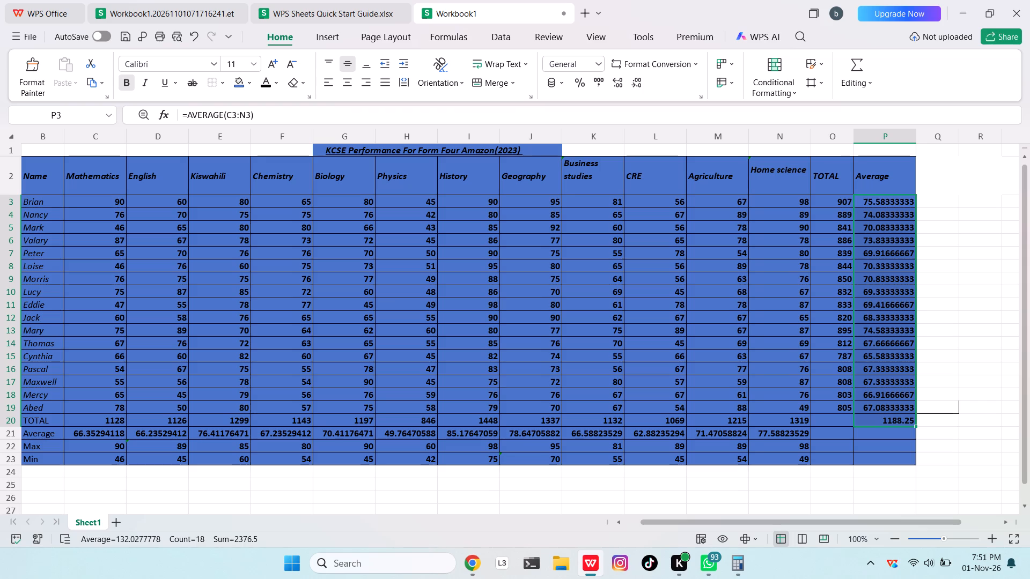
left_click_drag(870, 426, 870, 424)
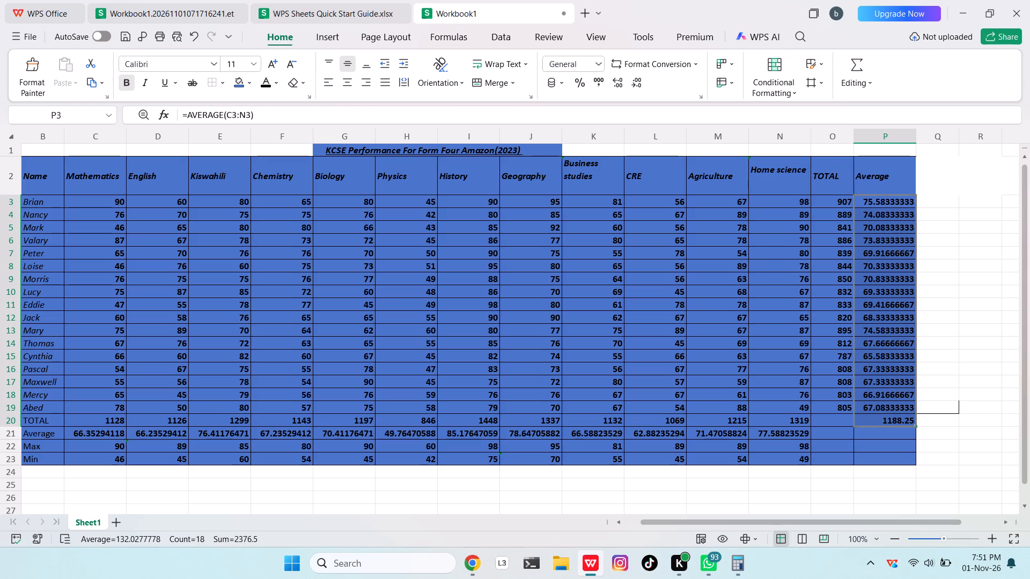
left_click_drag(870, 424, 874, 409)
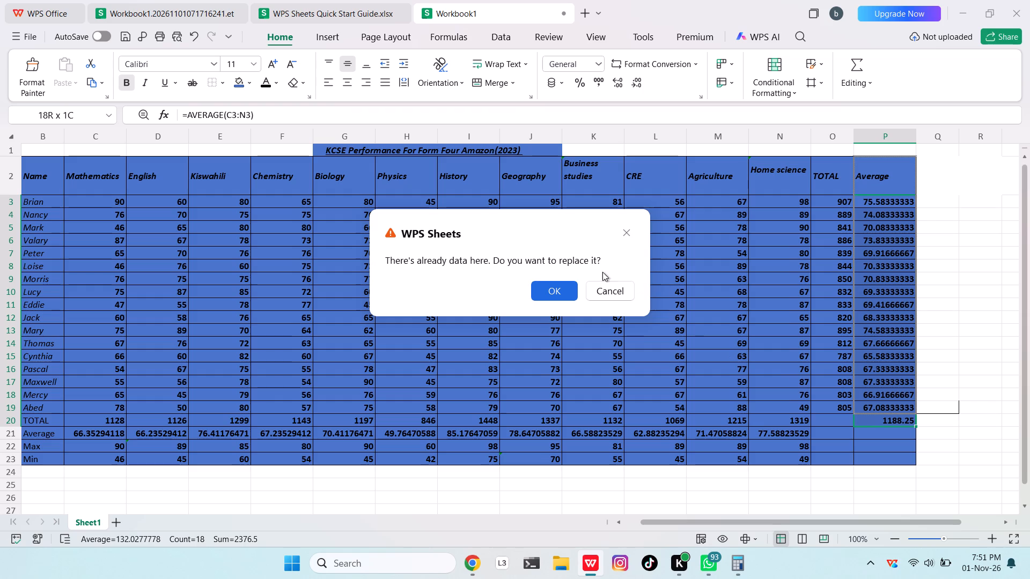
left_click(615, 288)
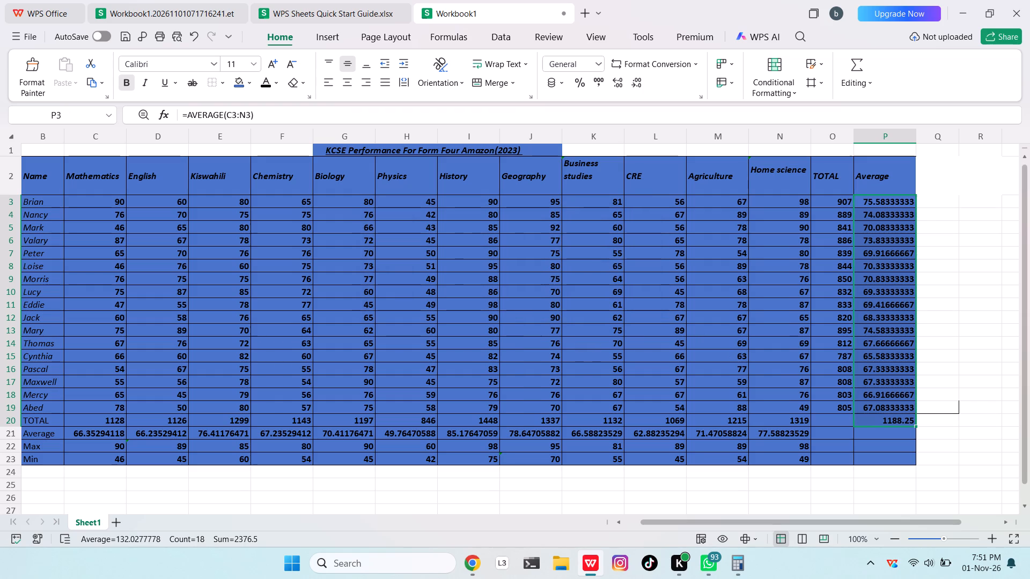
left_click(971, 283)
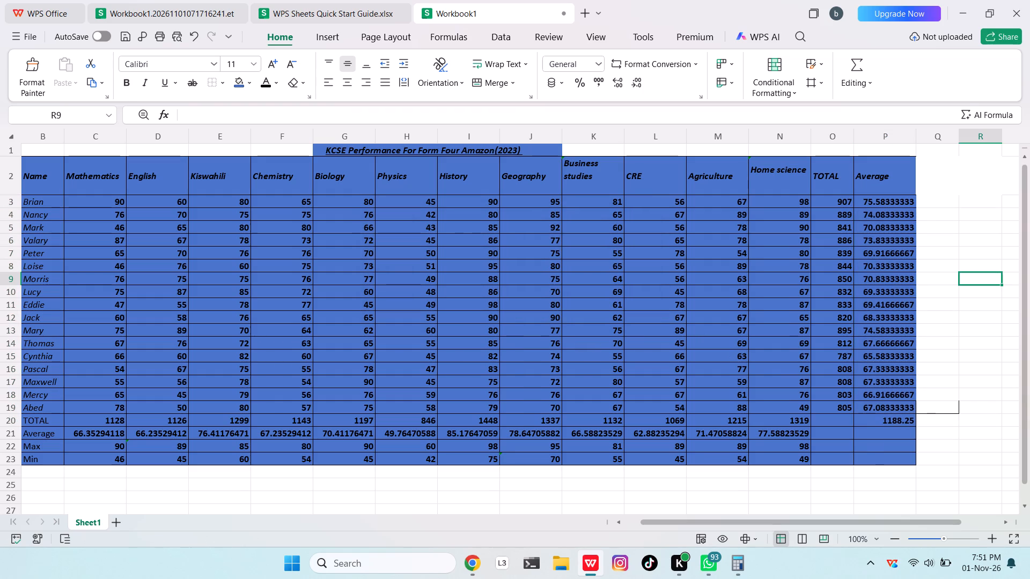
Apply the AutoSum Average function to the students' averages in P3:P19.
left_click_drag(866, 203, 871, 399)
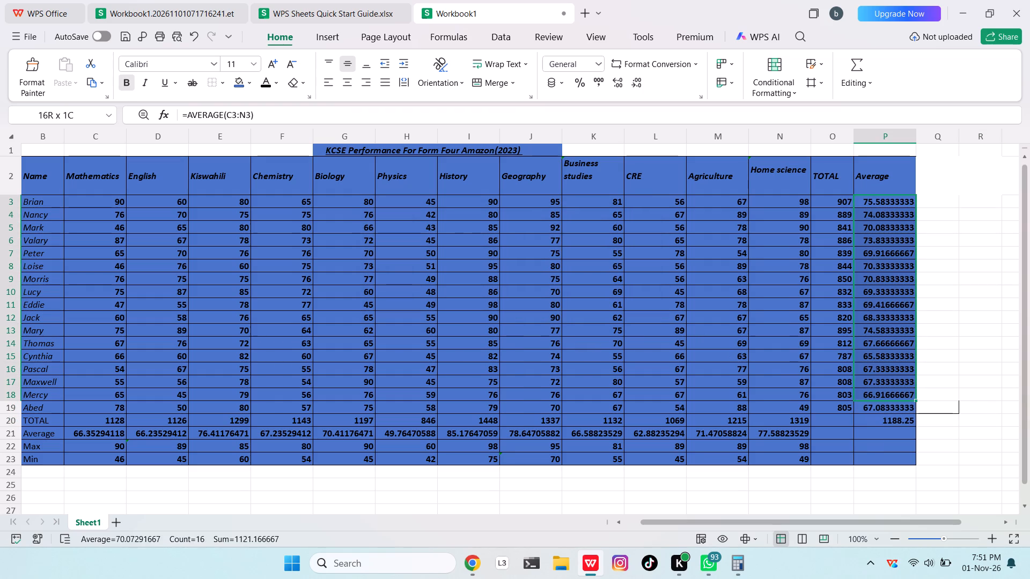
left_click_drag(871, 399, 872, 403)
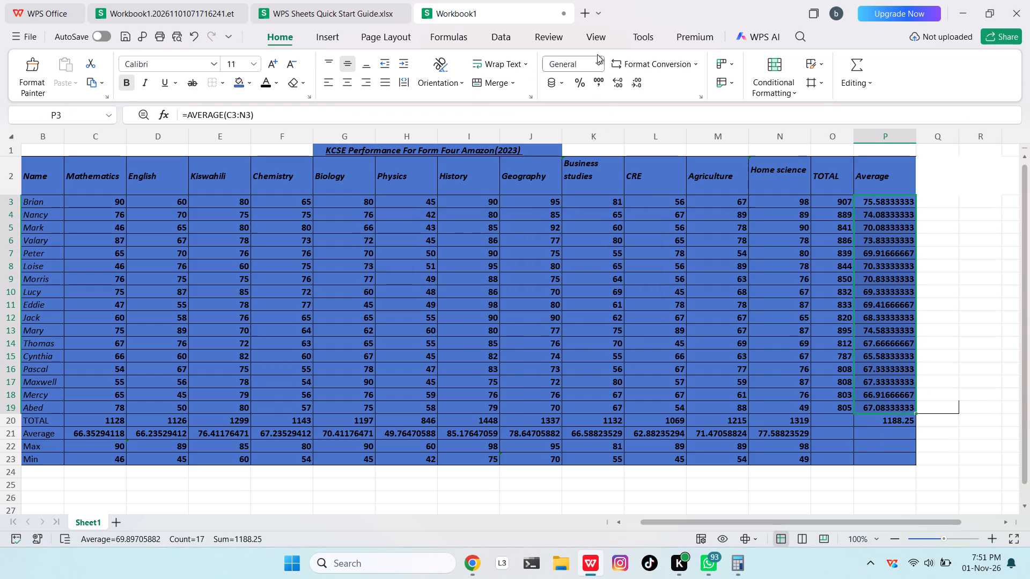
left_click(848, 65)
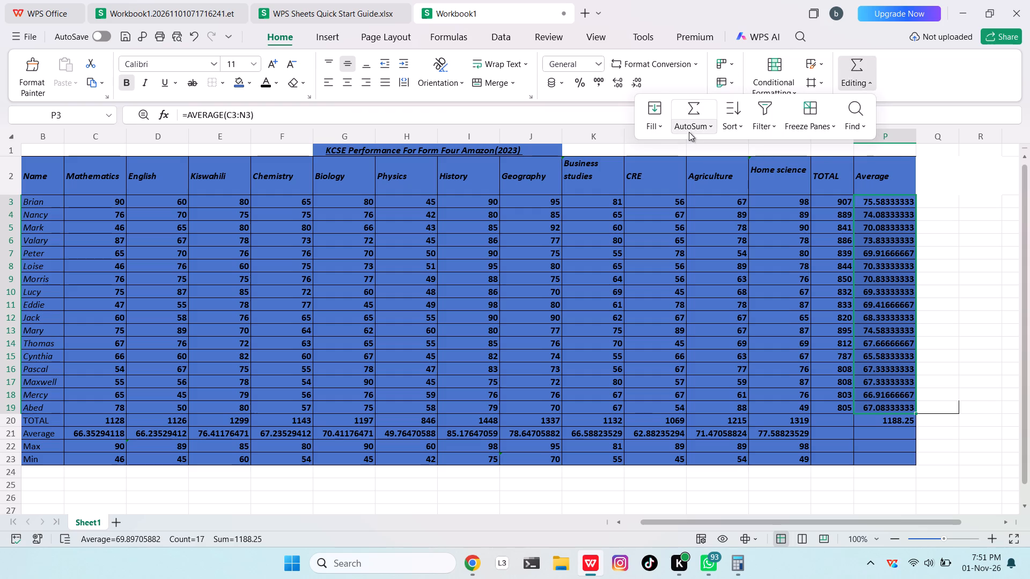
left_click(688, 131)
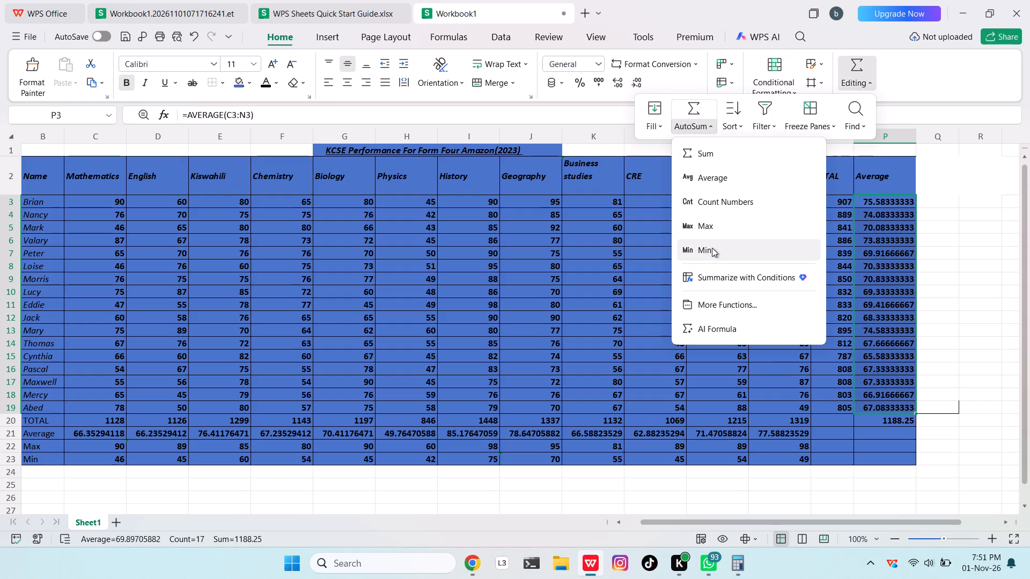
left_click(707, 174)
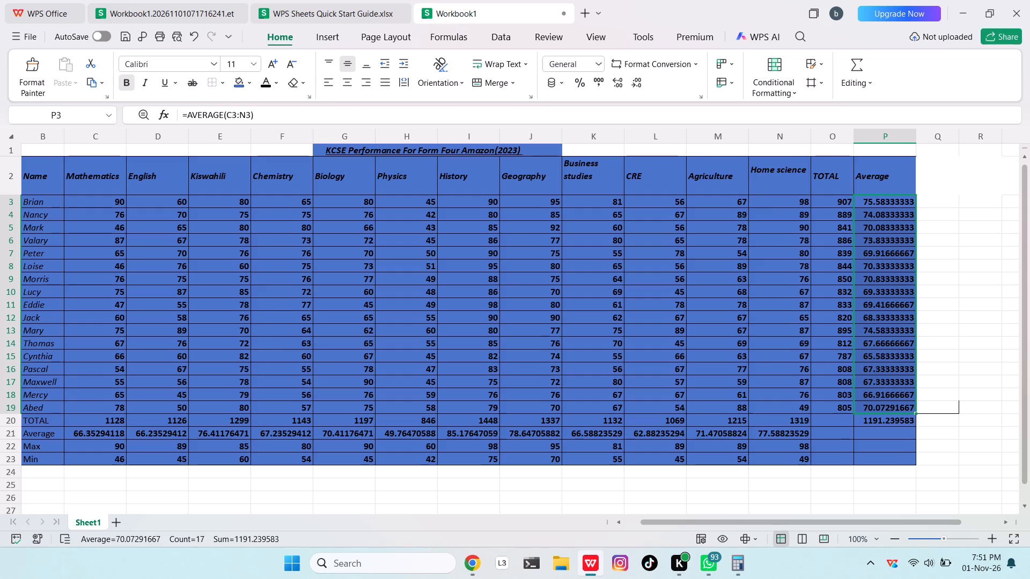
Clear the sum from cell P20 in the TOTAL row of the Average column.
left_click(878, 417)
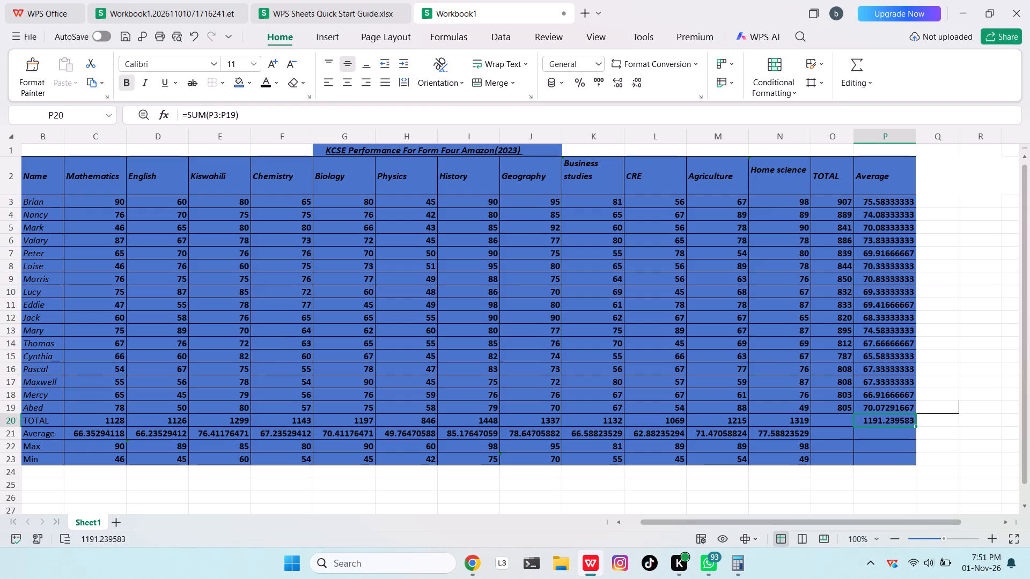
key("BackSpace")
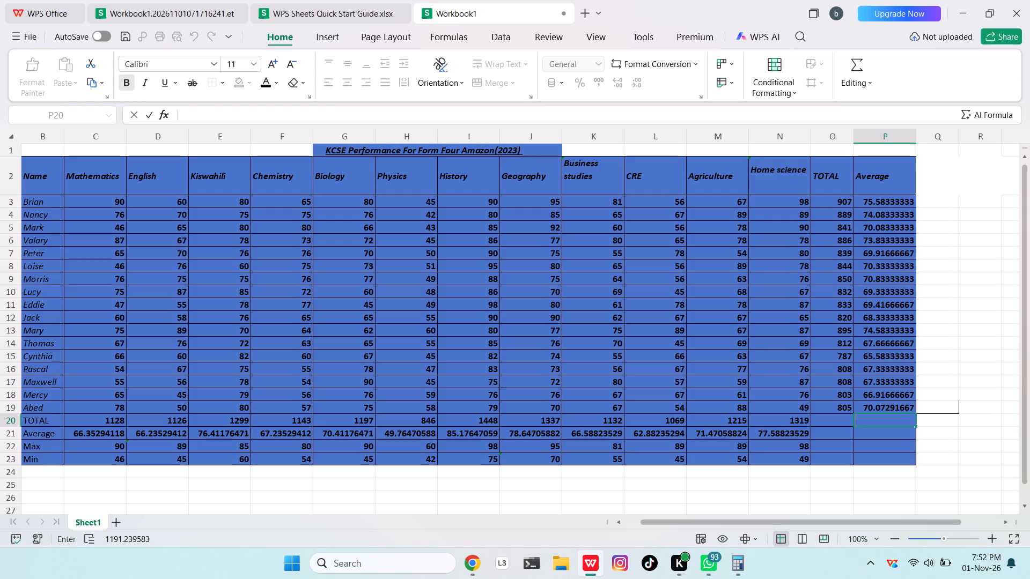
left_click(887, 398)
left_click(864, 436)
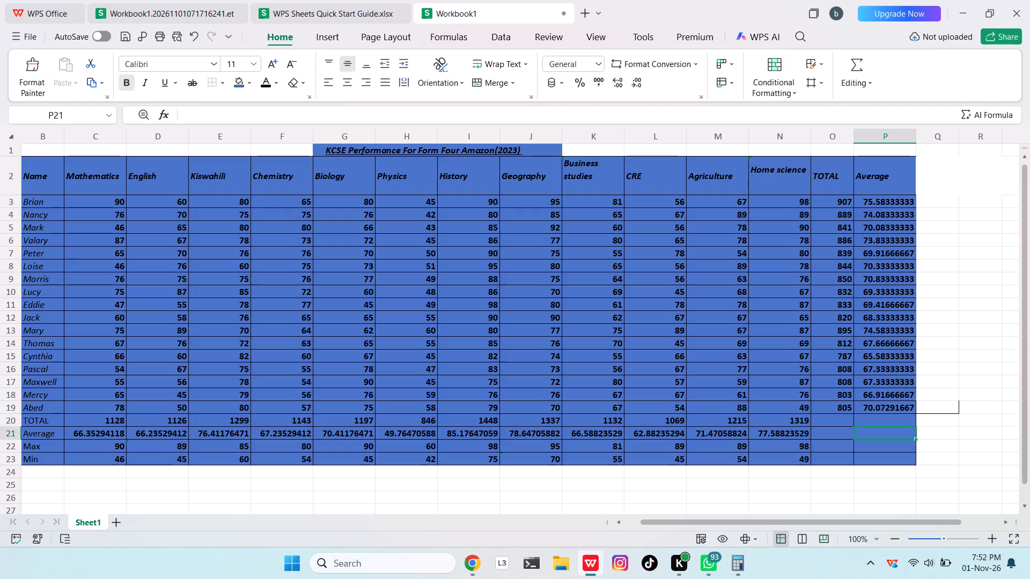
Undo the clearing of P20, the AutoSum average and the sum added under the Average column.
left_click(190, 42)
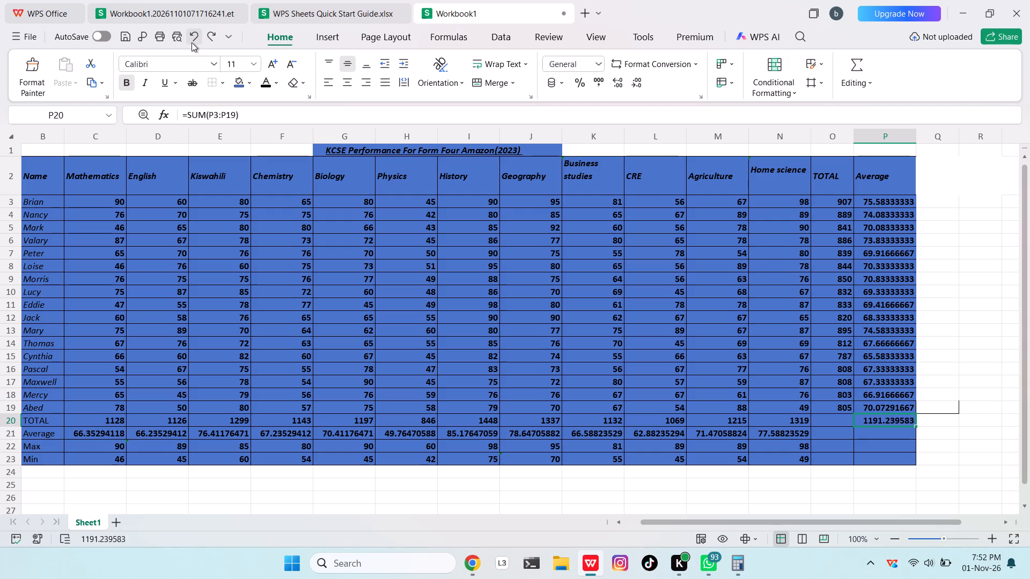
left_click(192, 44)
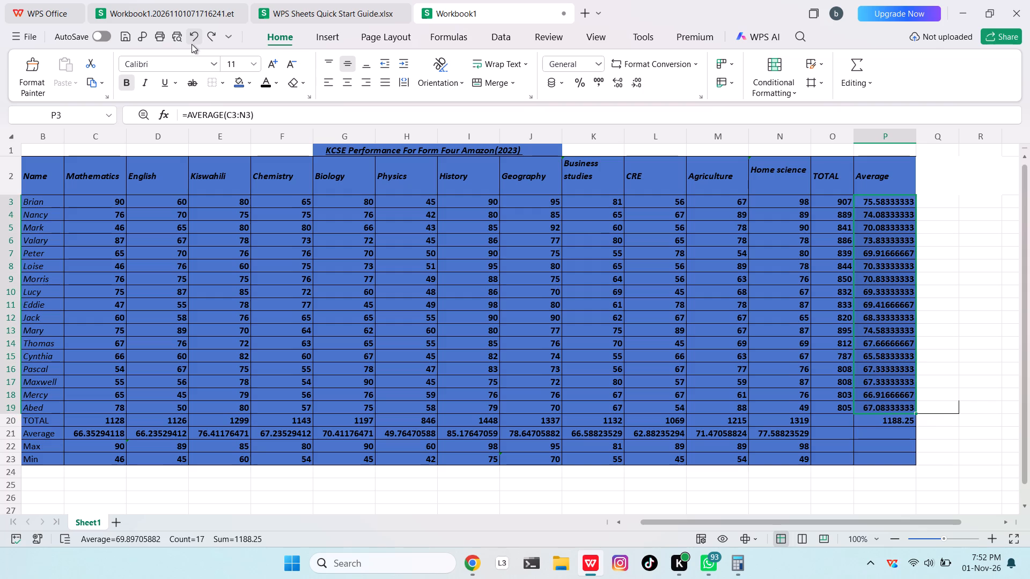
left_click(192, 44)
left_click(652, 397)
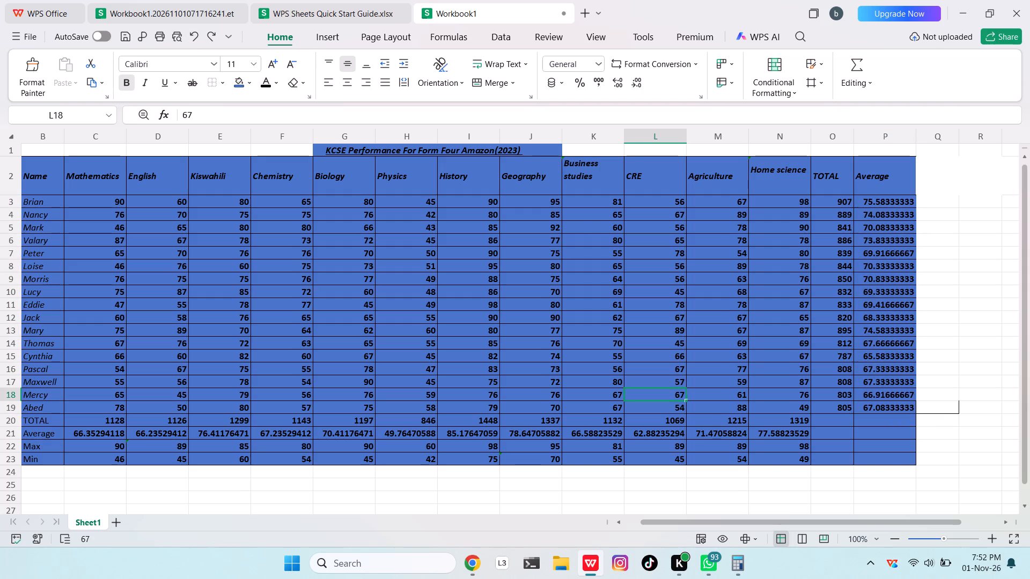